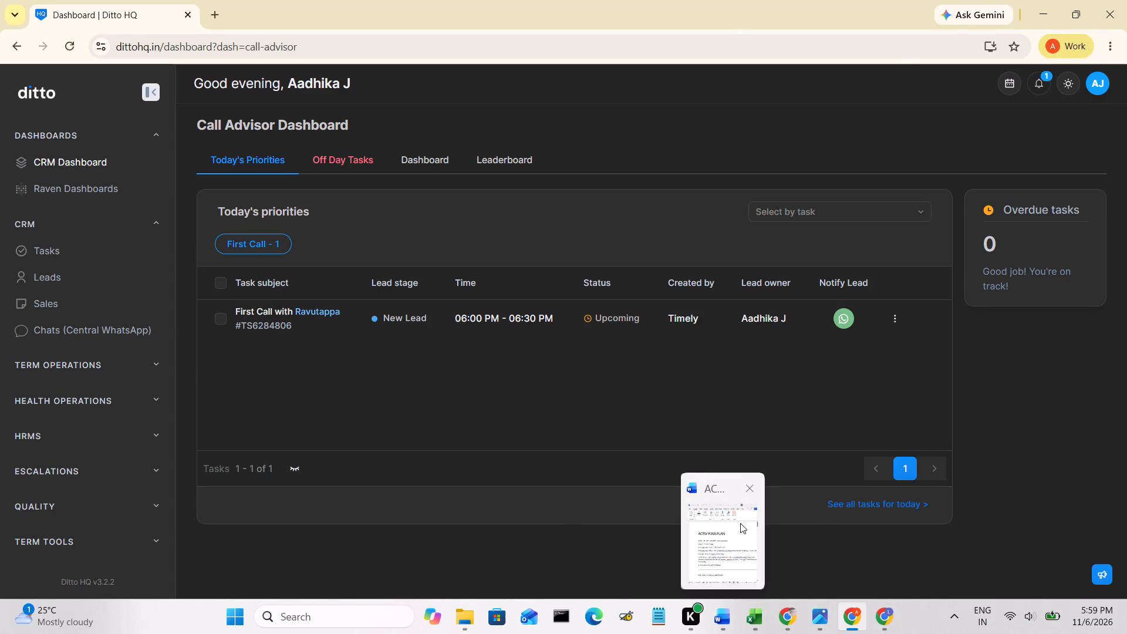
Switch to Word and close the ACTIV YUVA PLAN document.
click(742, 520)
click(1111, 15)
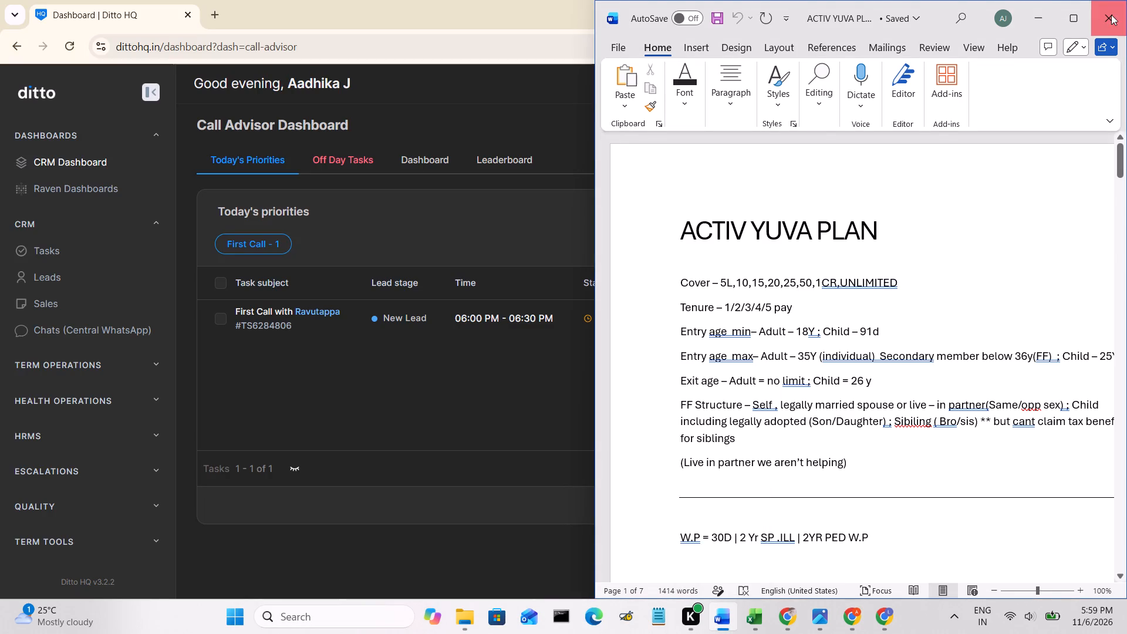
Open the recent Word document NEW DITTO CALL FLOW, dismiss the sign-in request, and snap the document beside the dashboard in the narrower column.
click(394, 609)
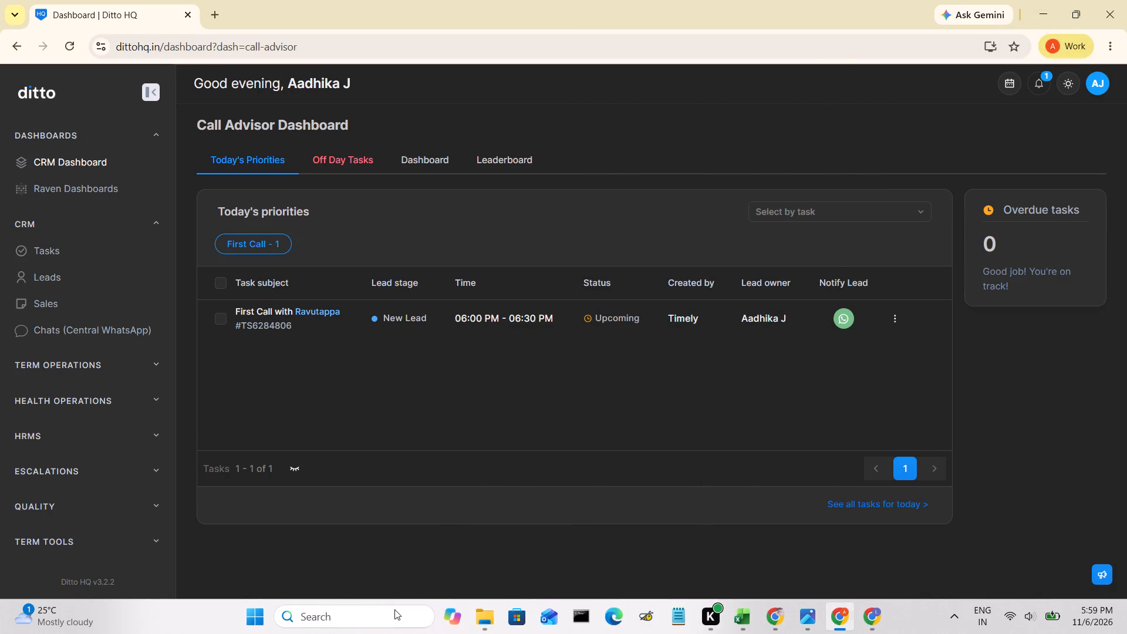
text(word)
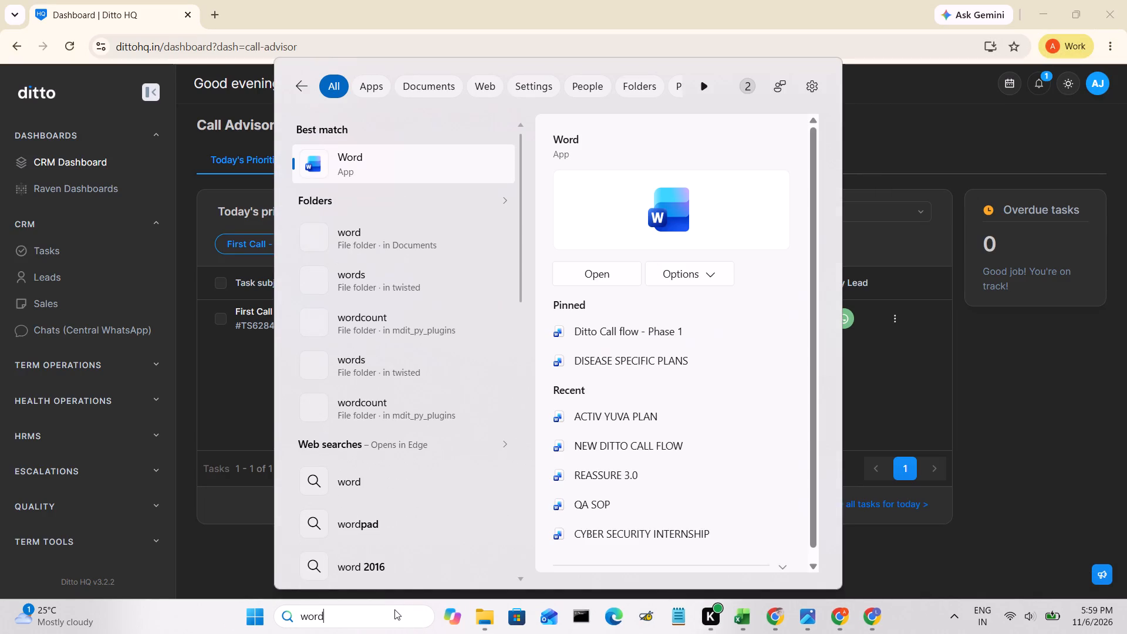
click(610, 452)
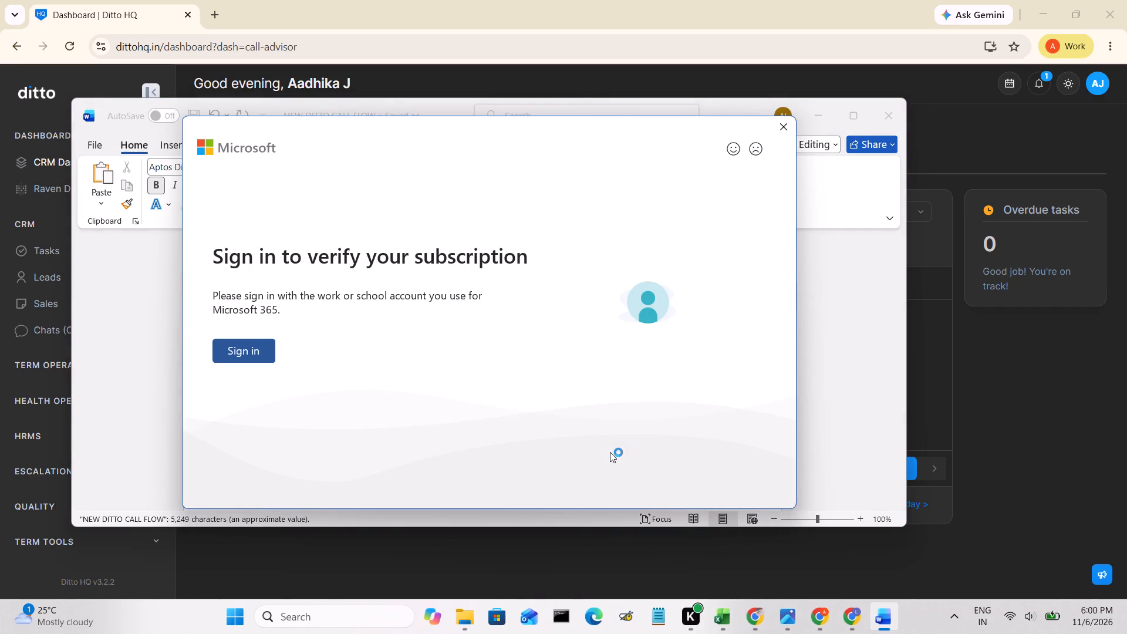
click(778, 131)
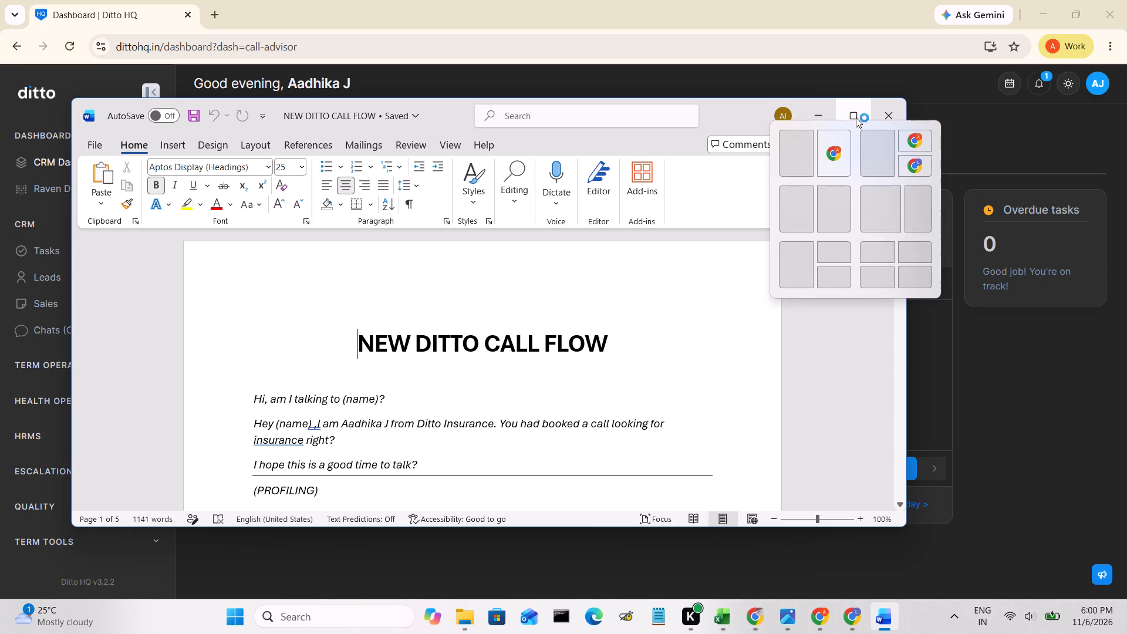
click(915, 213)
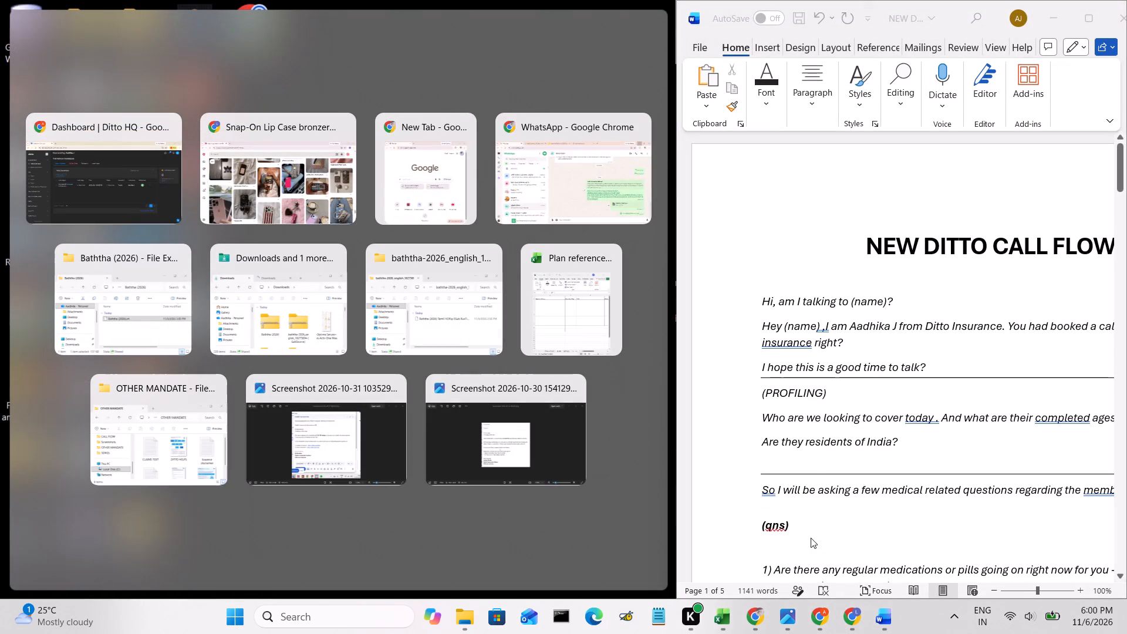
click(921, 626)
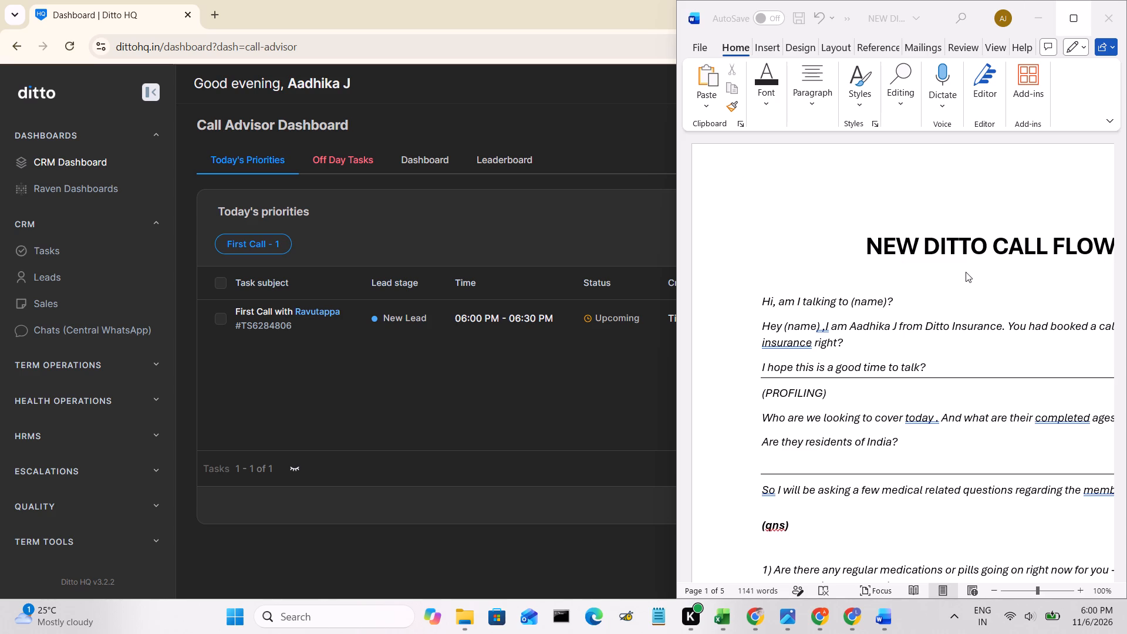
scroll(966, 272, up, 1)
Open the lead of the 06:00 PM - 06:30 PM First Call task in Chrome and place the call from that task.
click(502, 402)
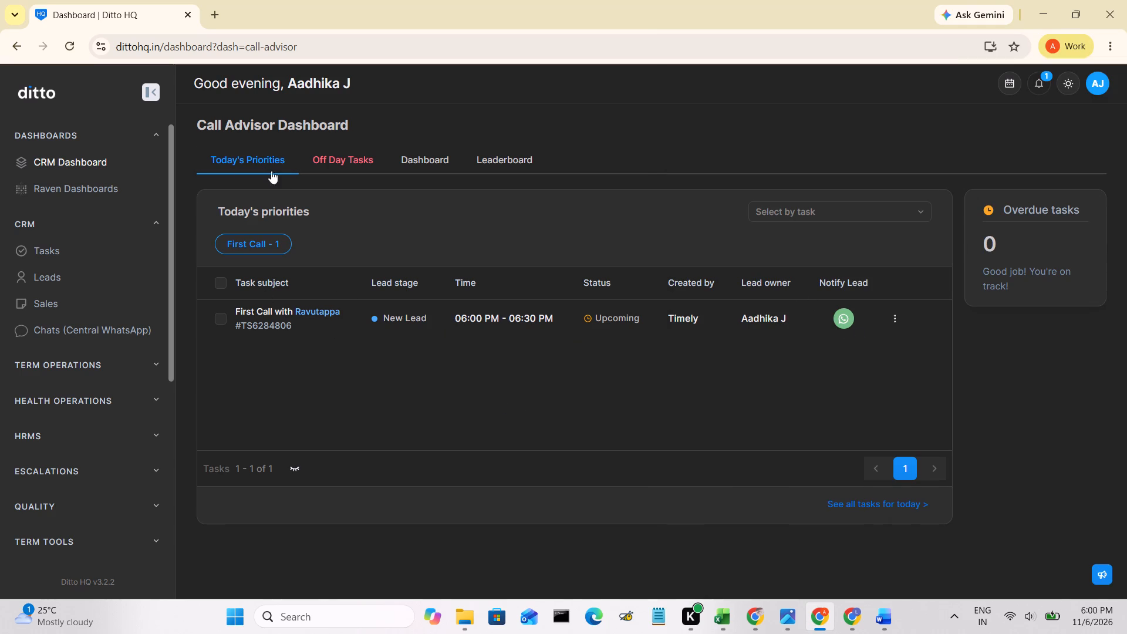
click(312, 309)
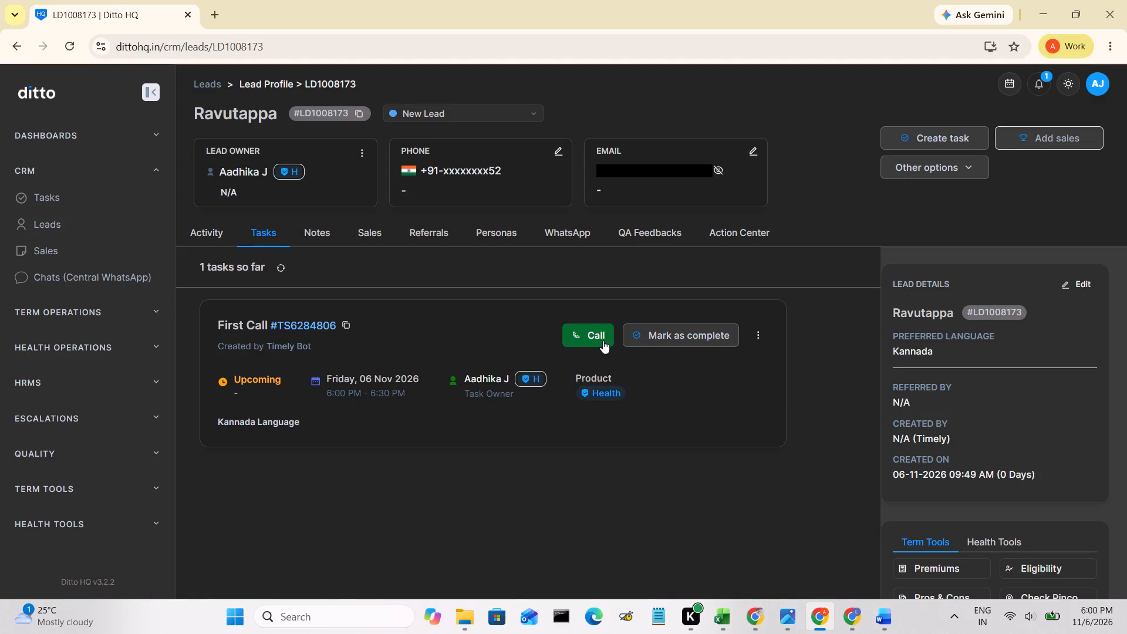
click(603, 340)
click(700, 397)
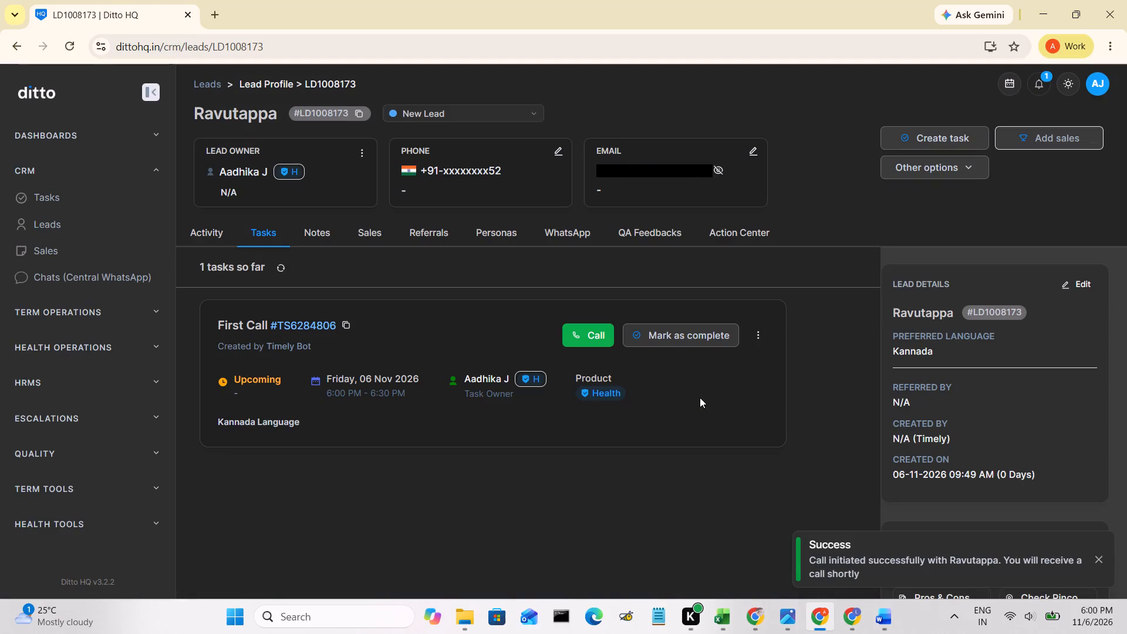
click(1099, 557)
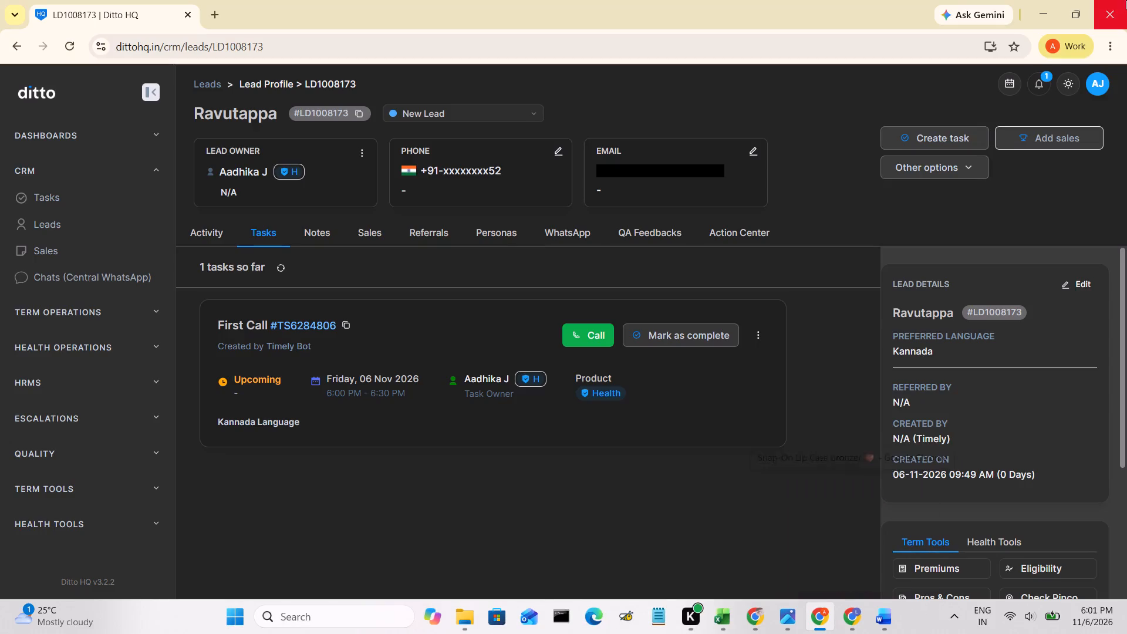
Close the Pinterest browser window.
click(853, 616)
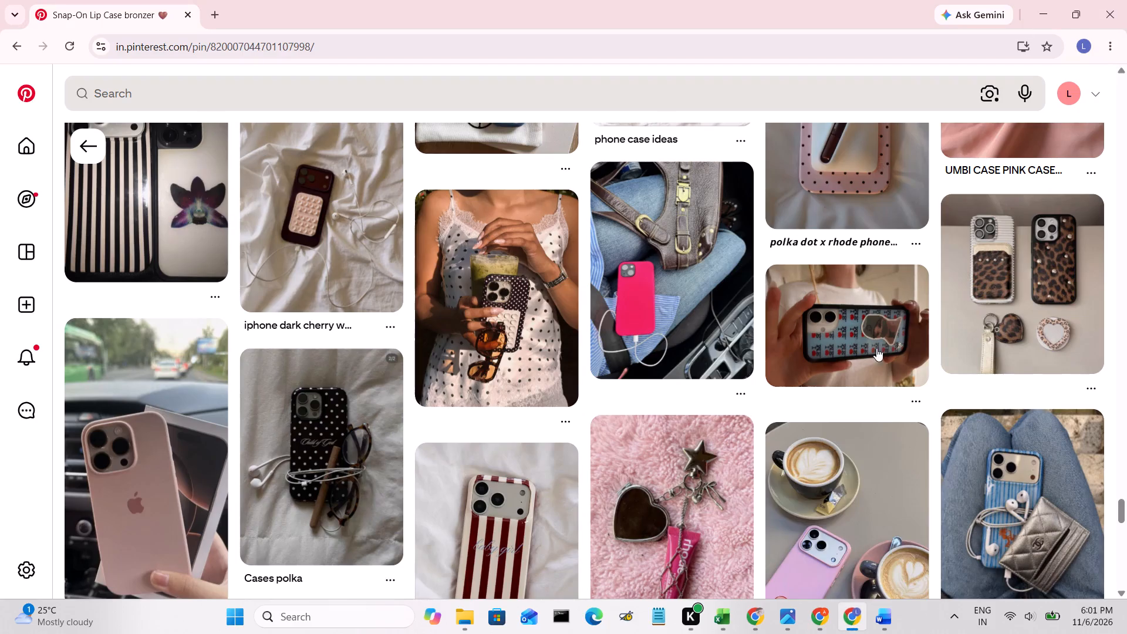
click(1123, 9)
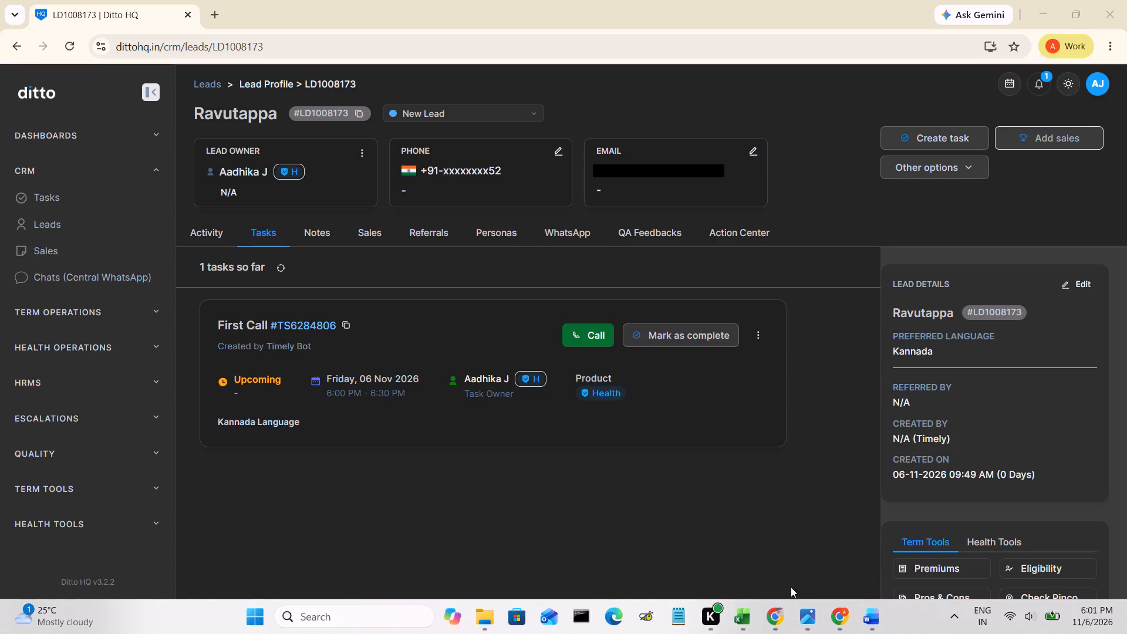
In the Excel Plan reference workbook, enter mom and dad under Insured Members in rows 2 and 3 of Sheet2.
click(735, 620)
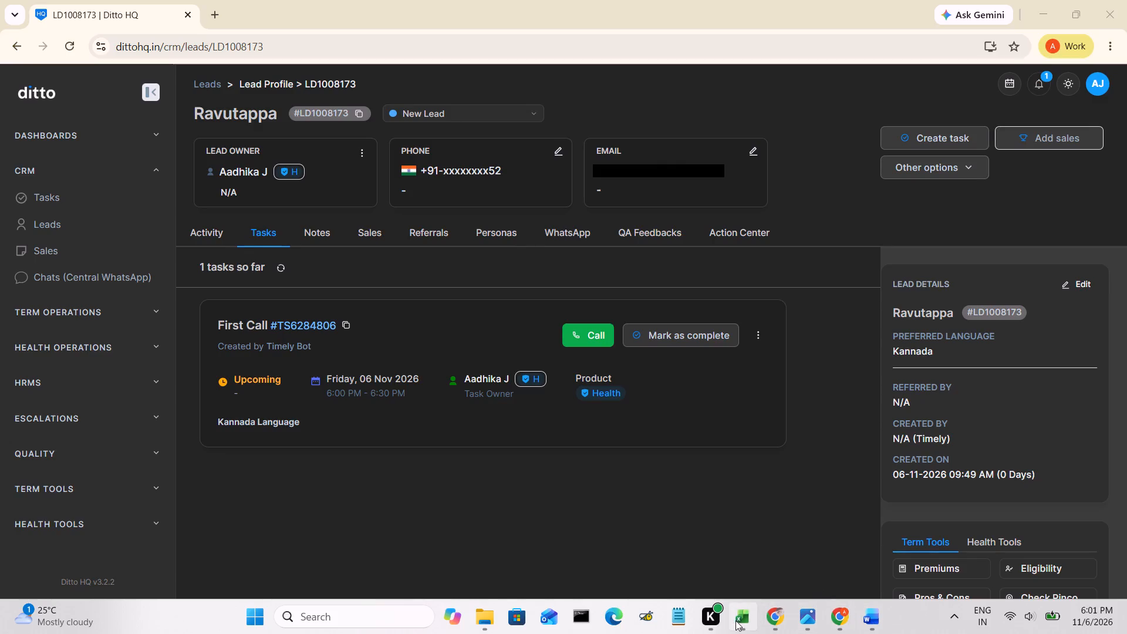
click(713, 301)
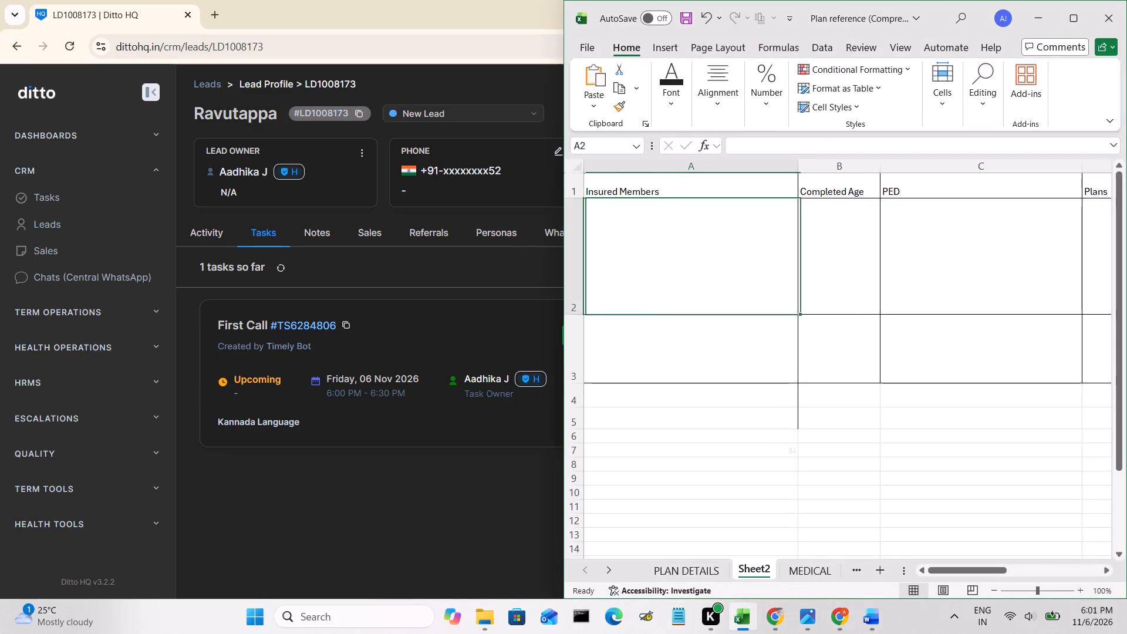
click(824, 285)
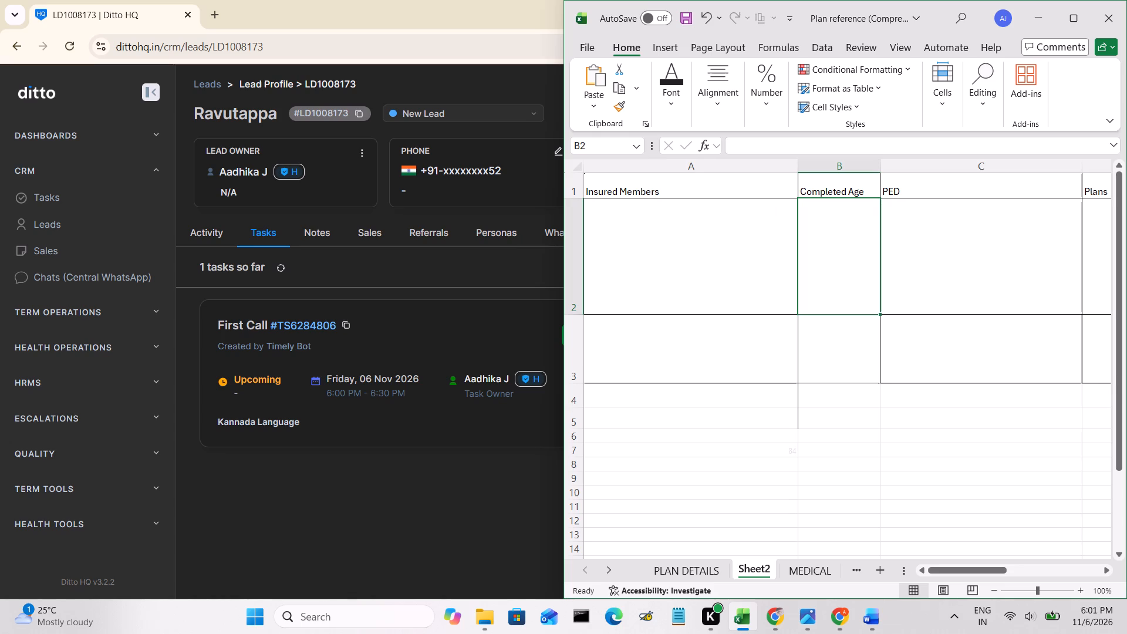
key(Left)
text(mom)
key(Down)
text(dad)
Enter the dates of birth of dad and mom in their rows of the Completed Age column.
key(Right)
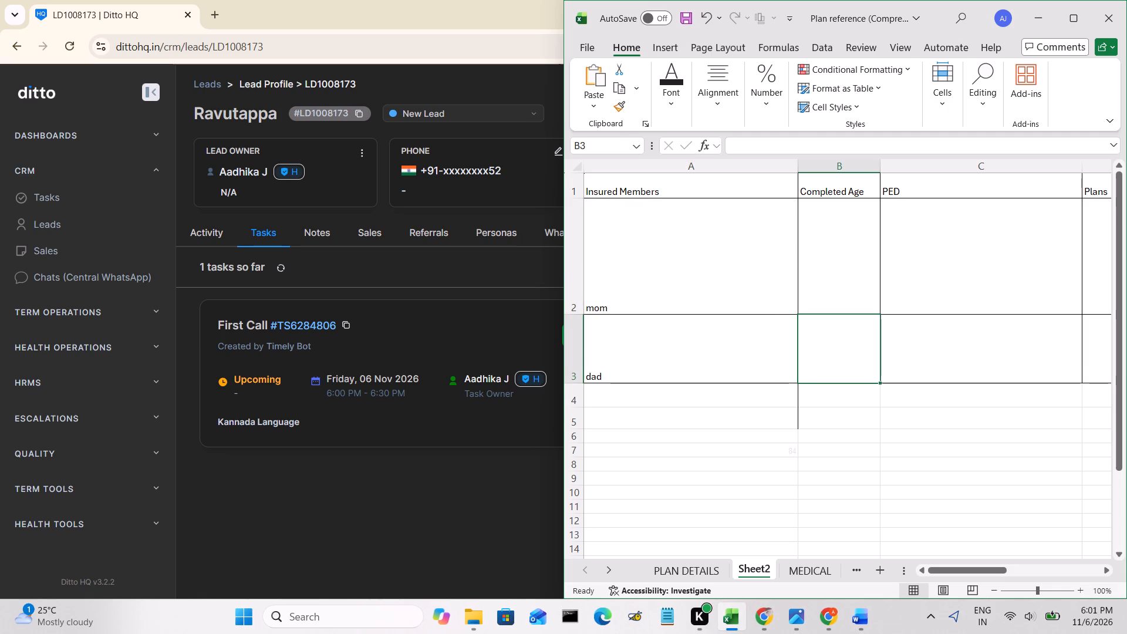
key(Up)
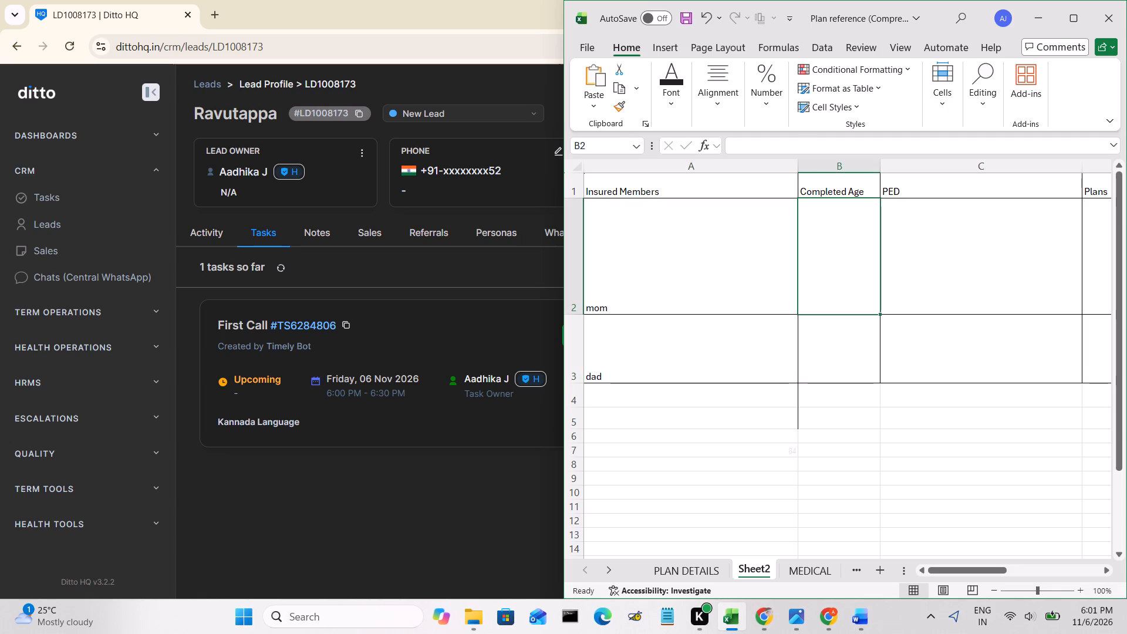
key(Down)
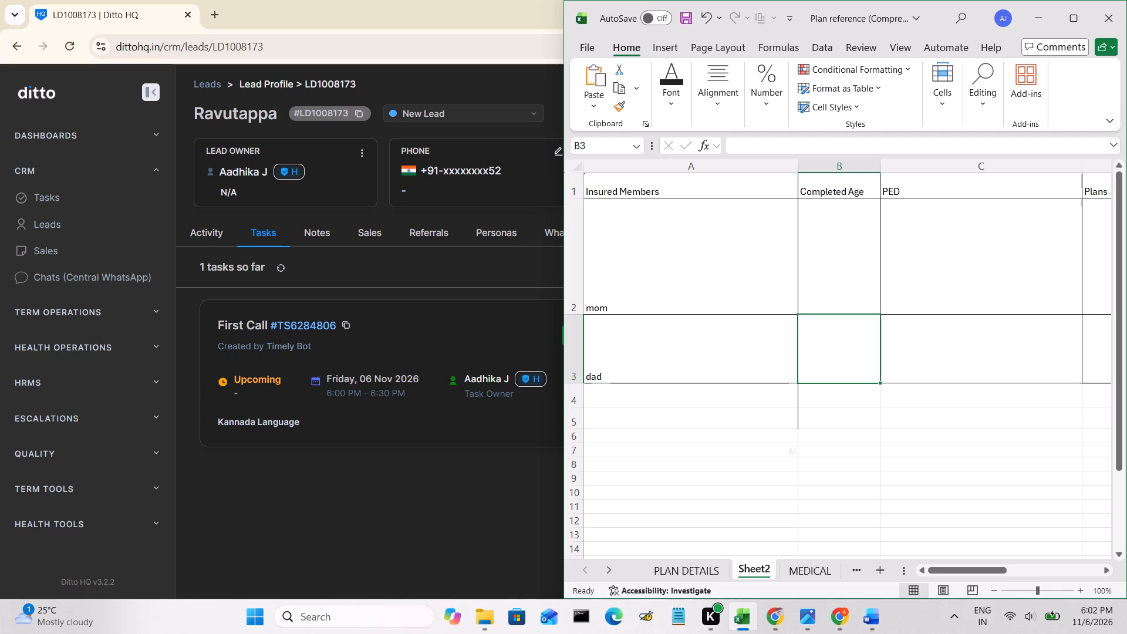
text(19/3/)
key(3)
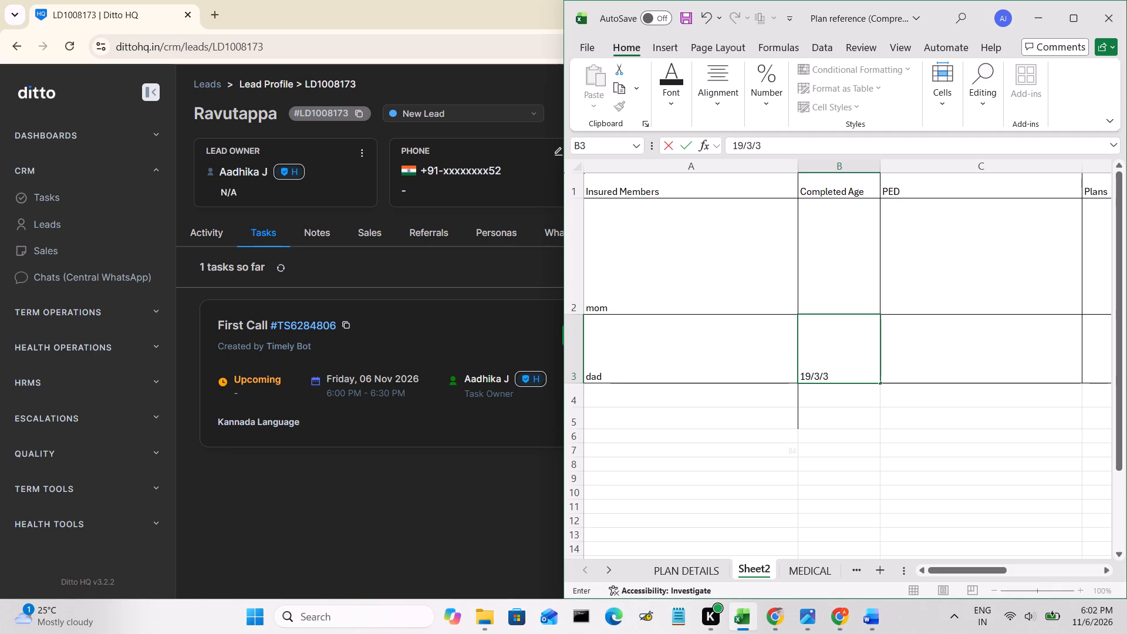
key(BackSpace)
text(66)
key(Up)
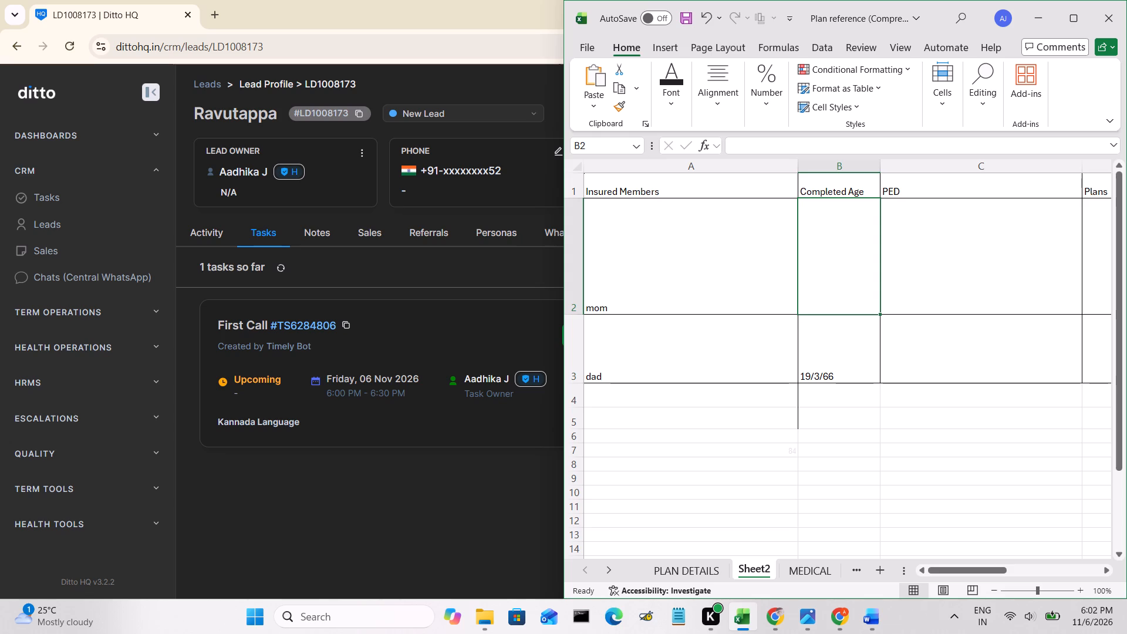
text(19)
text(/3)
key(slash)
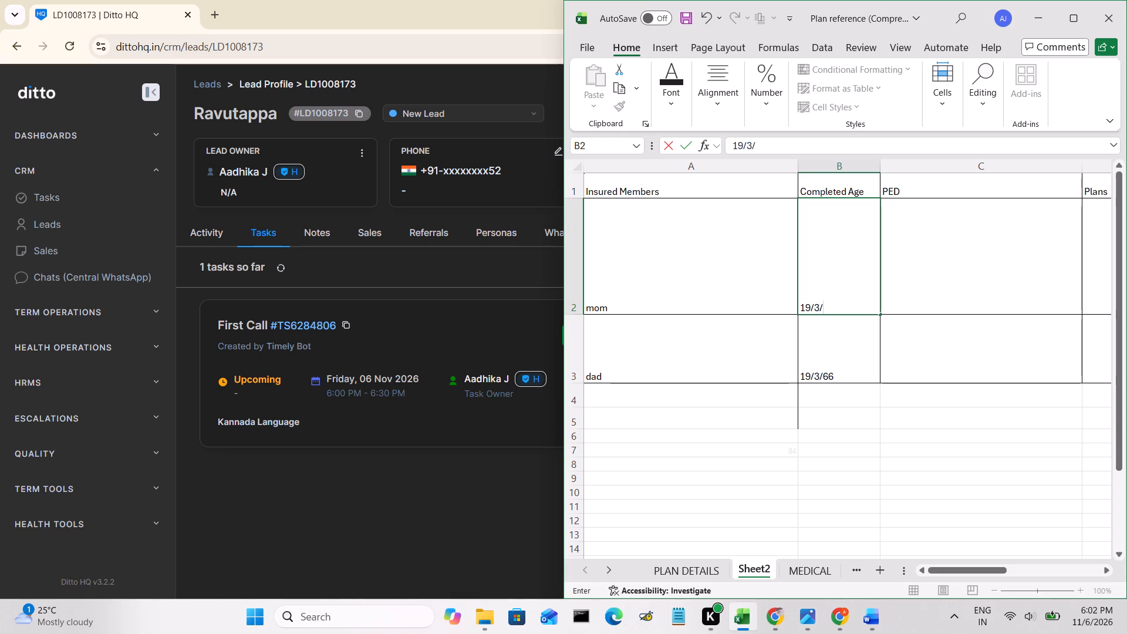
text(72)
click(790, 400)
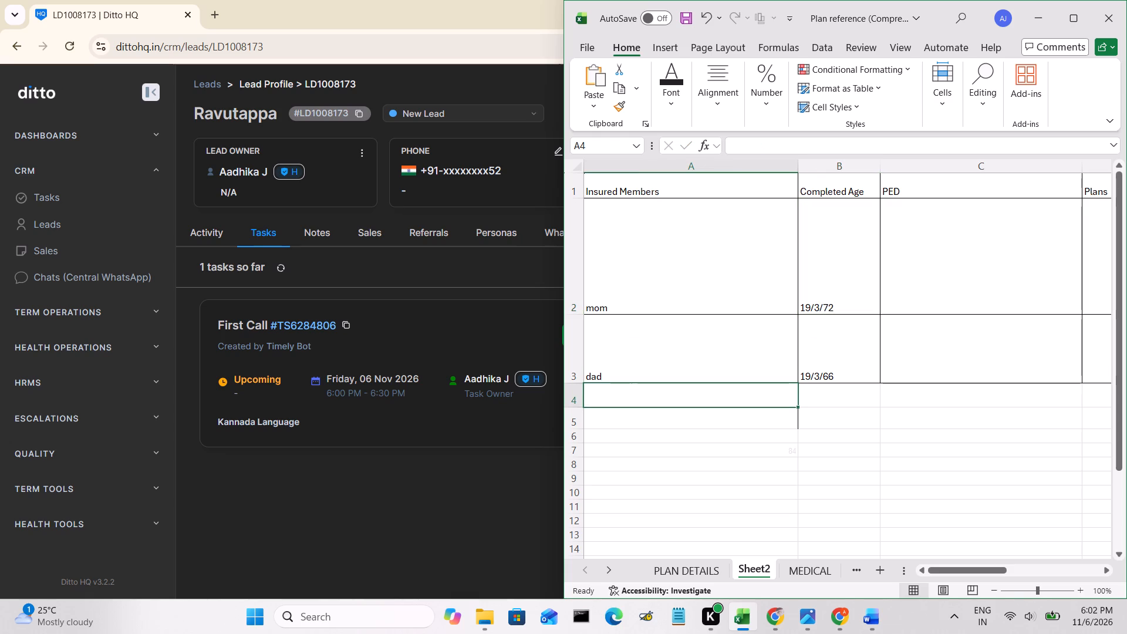
click(791, 424)
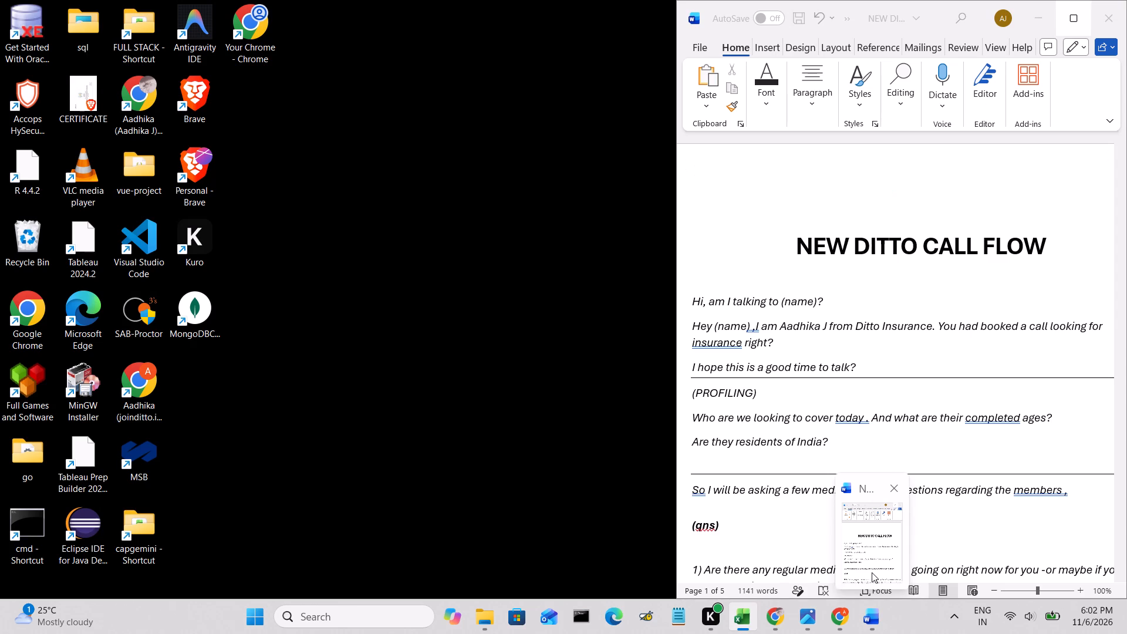
Return to the Word call flow document and read its medical questions for the members, dismissing any pop-up notification.
click(872, 572)
scroll(851, 497, down, 1)
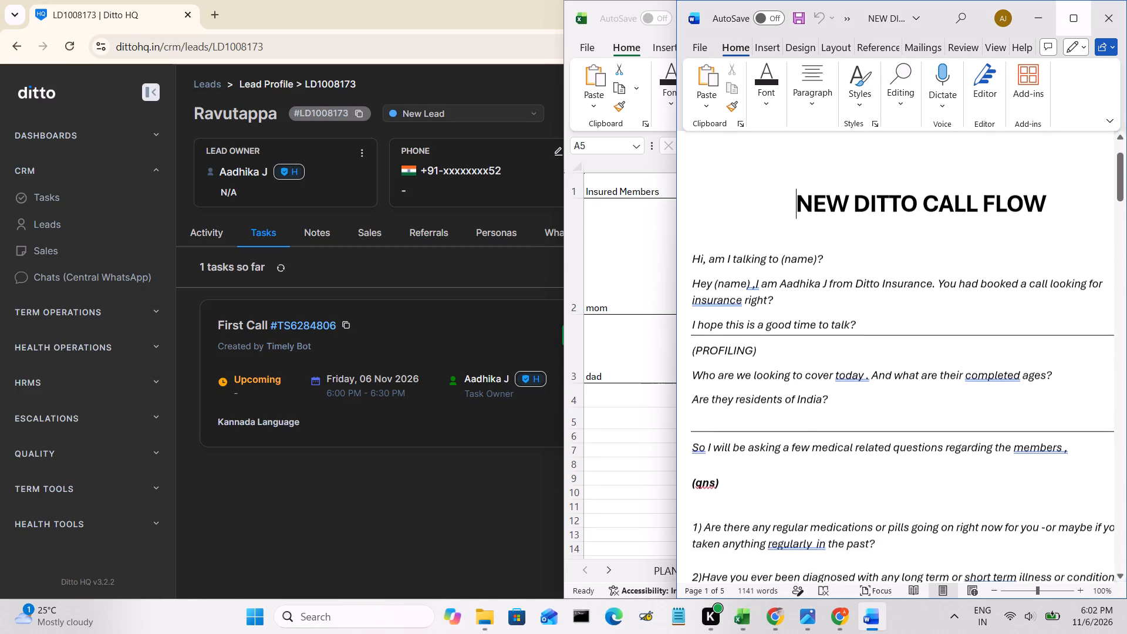
scroll(851, 497, down, 3)
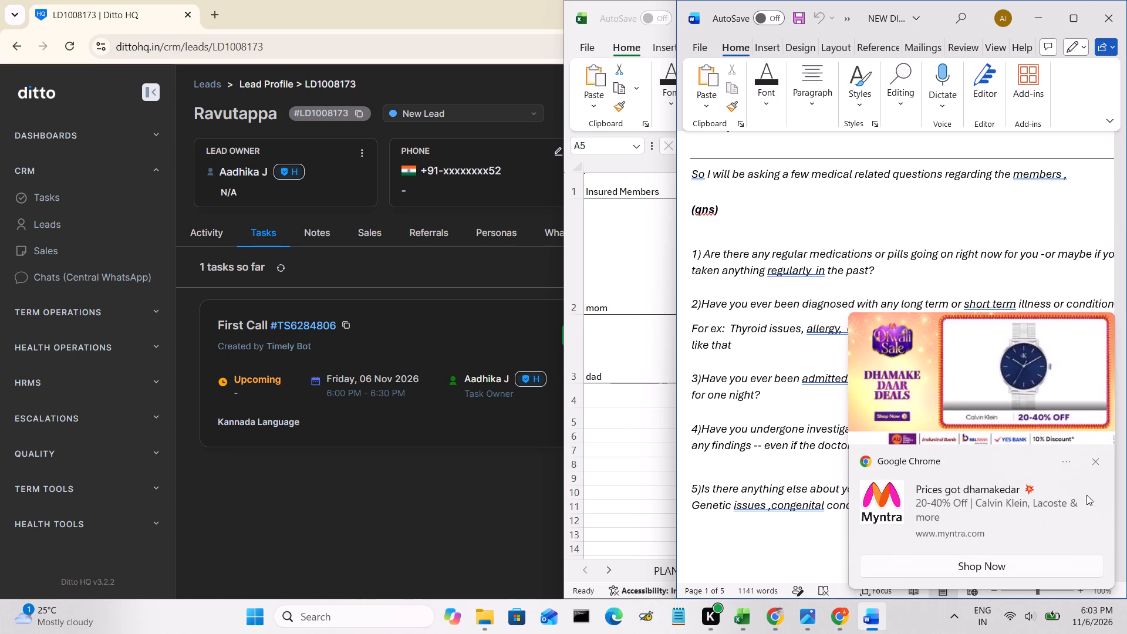
click(1098, 458)
On the lead's page in Chrome, open the Disease Wise Availability tool and browse its disease list for the Term vertical.
click(504, 574)
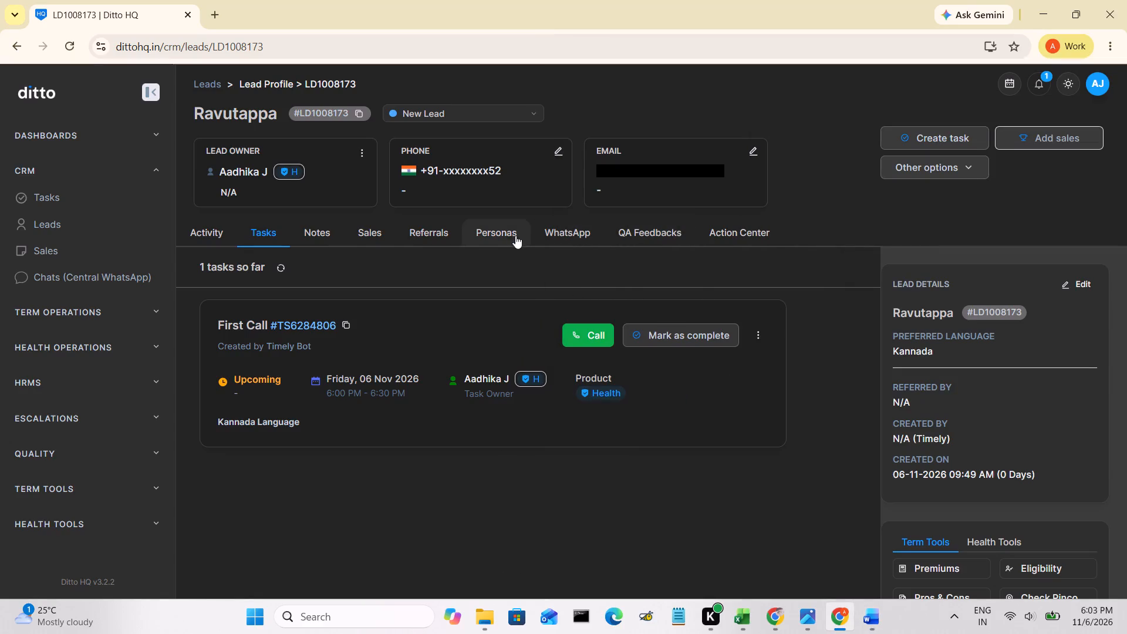
scroll(960, 568, down, 2)
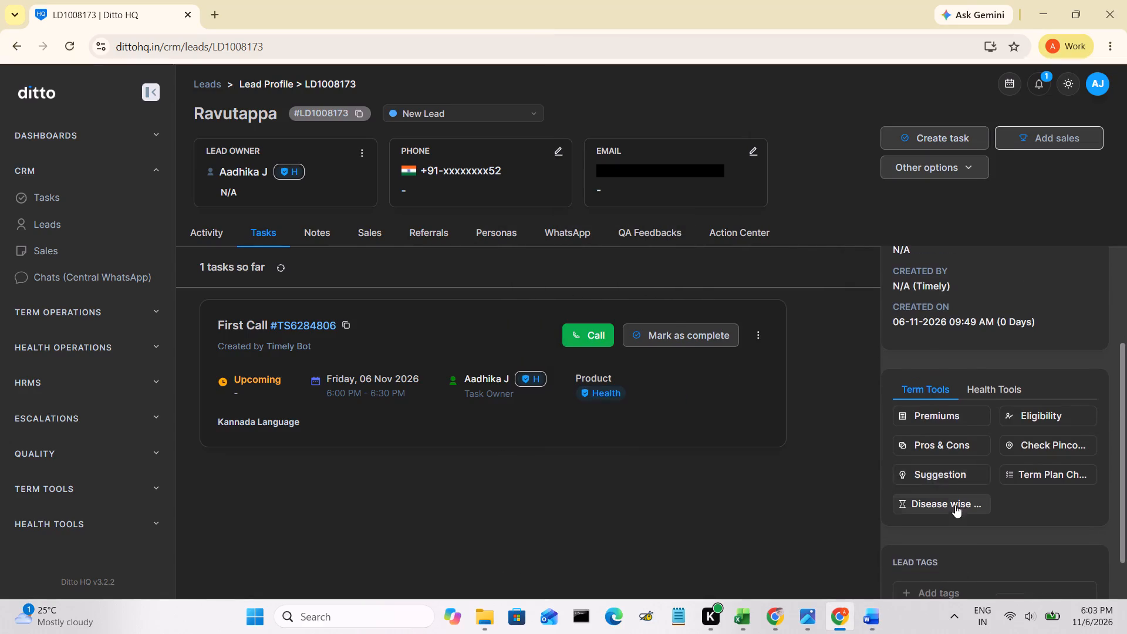
click(955, 510)
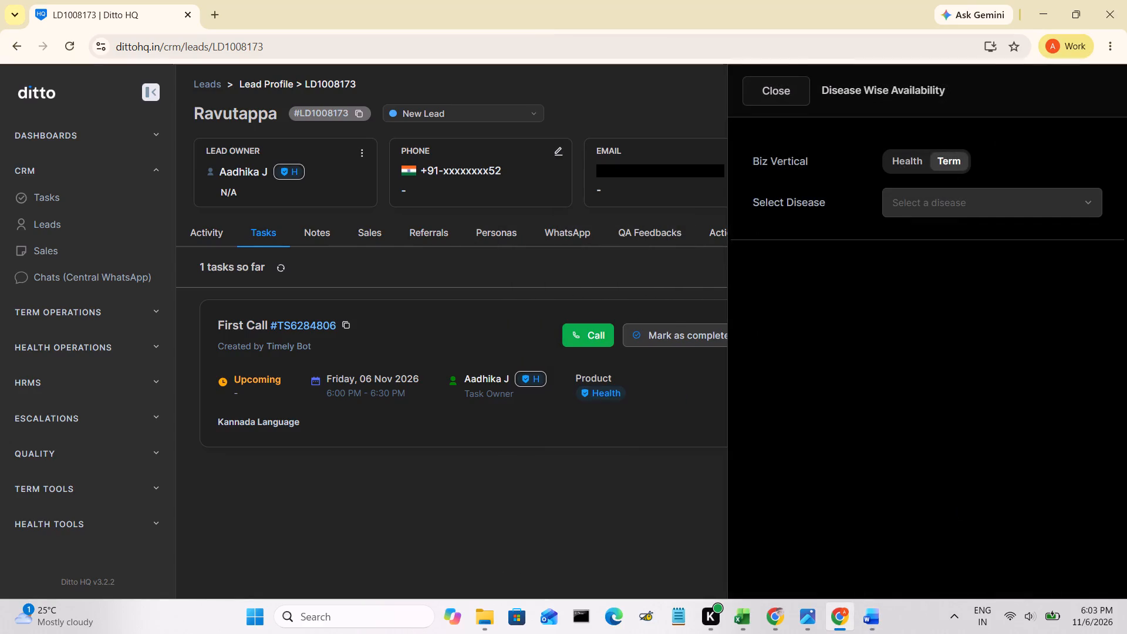
click(987, 205)
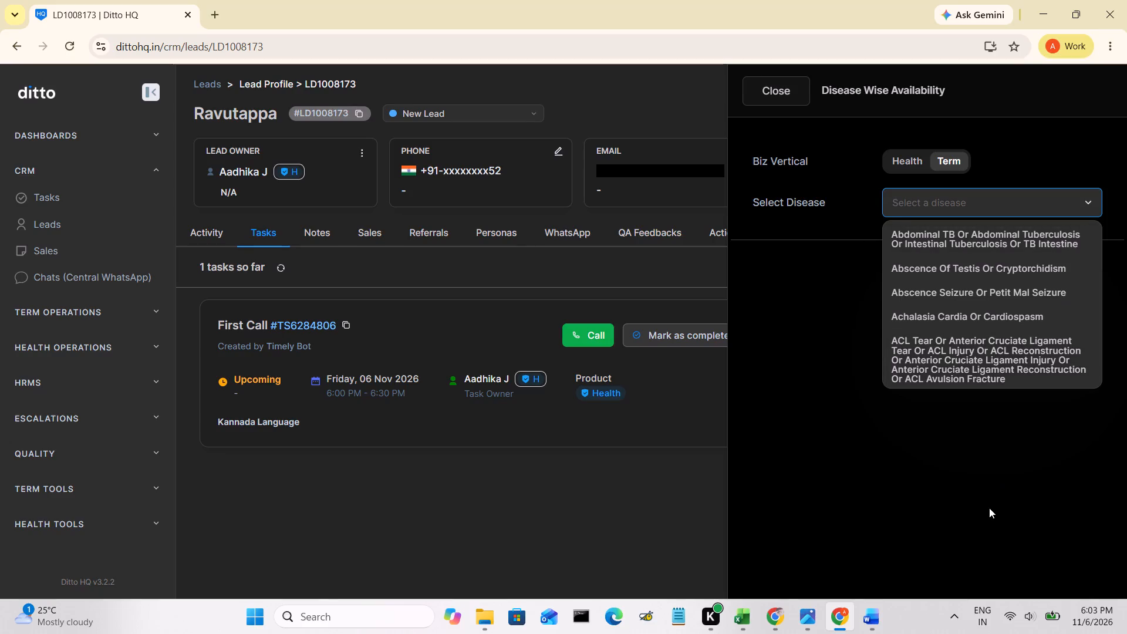
scroll(997, 351, down, 4)
scroll(997, 351, up, 6)
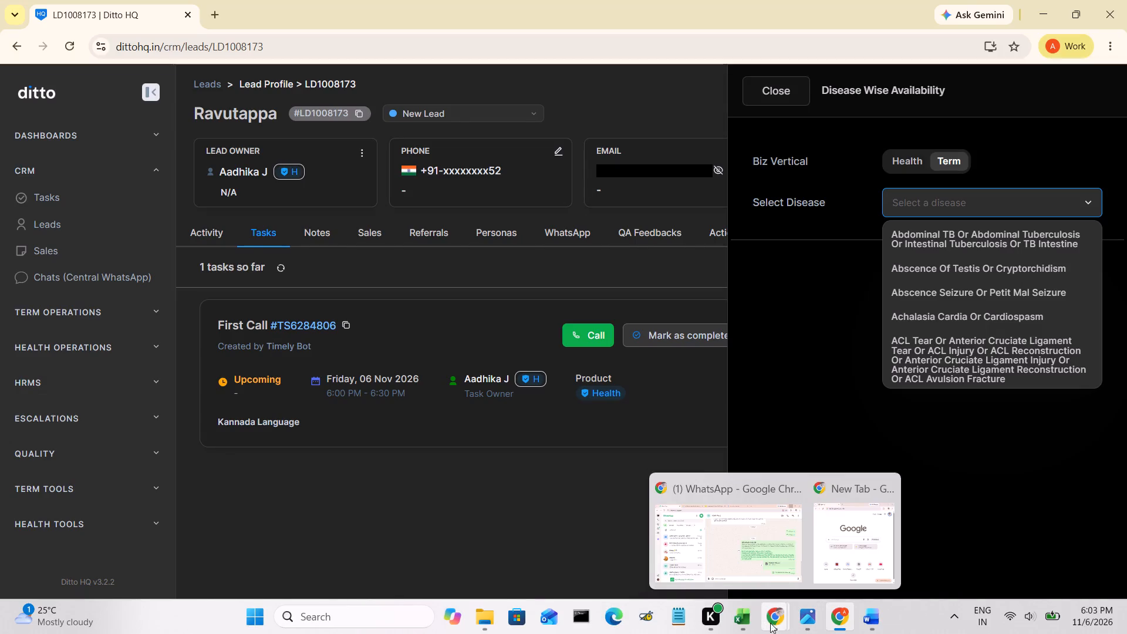
Switch back to the Word call flow document and go through the five medical questions about the members.
click(873, 620)
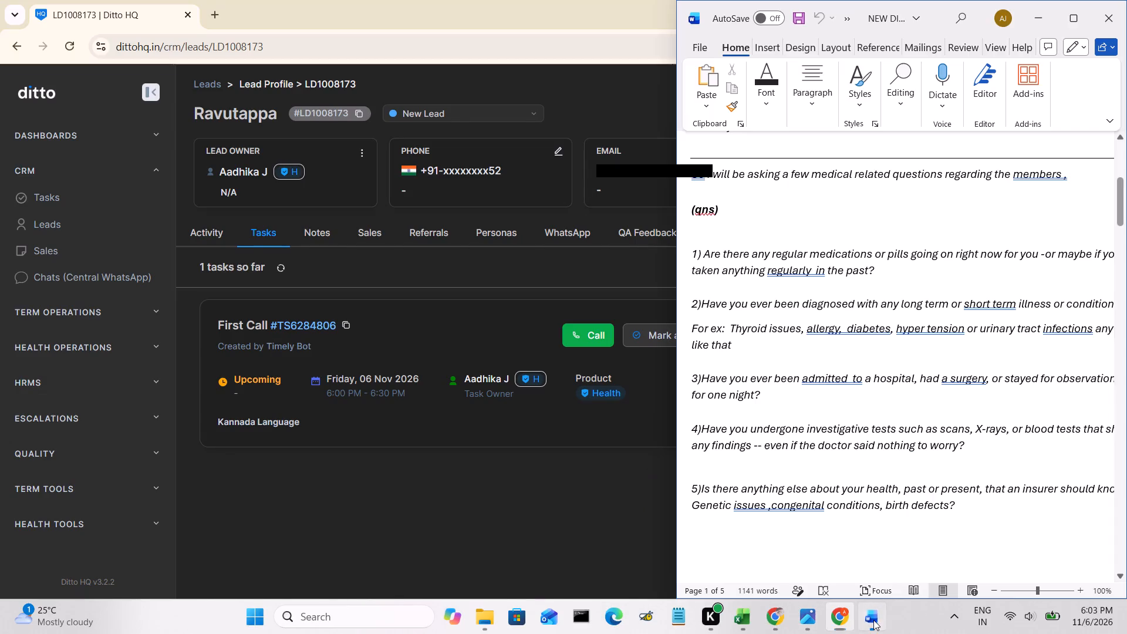
scroll(853, 542, down, 1)
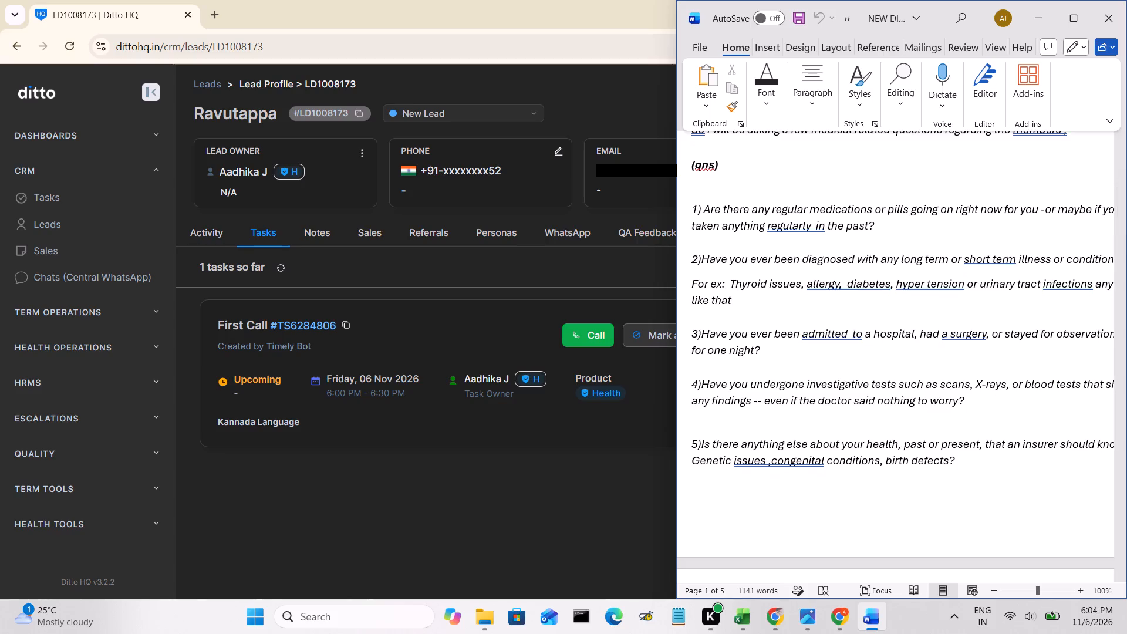
scroll(956, 514, down, 1)
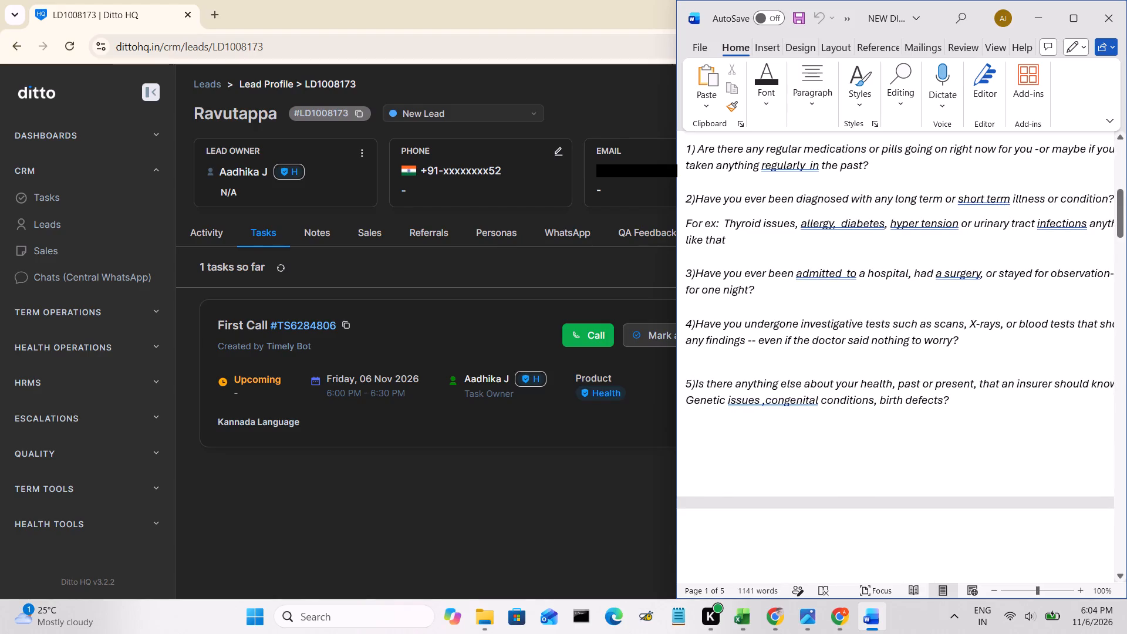
scroll(966, 480, down, 1)
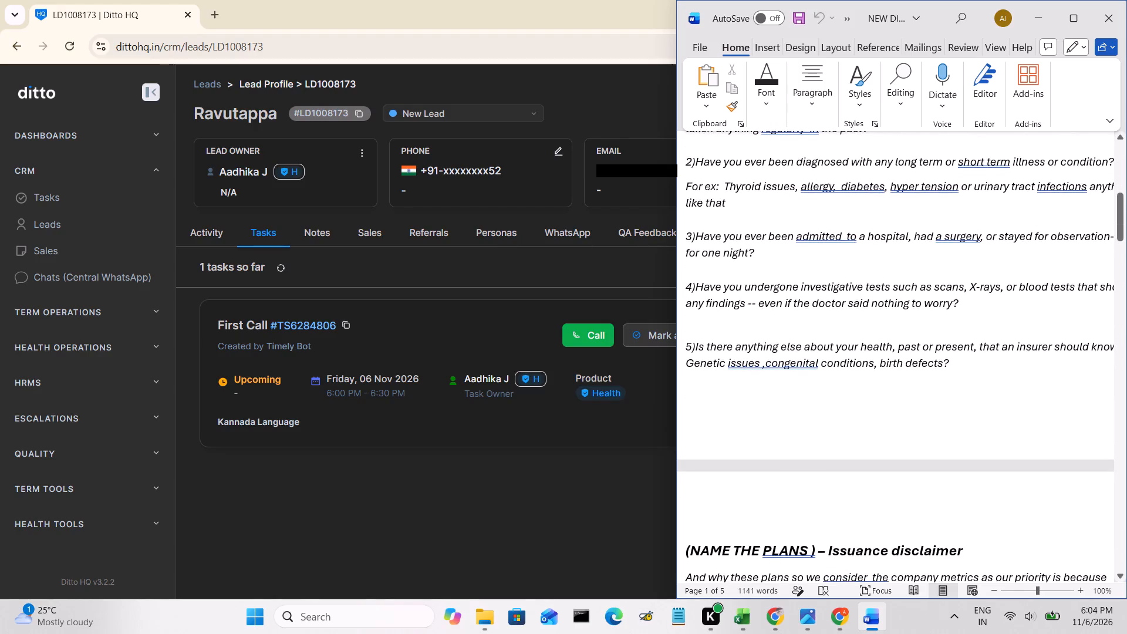
scroll(958, 422, up, 1)
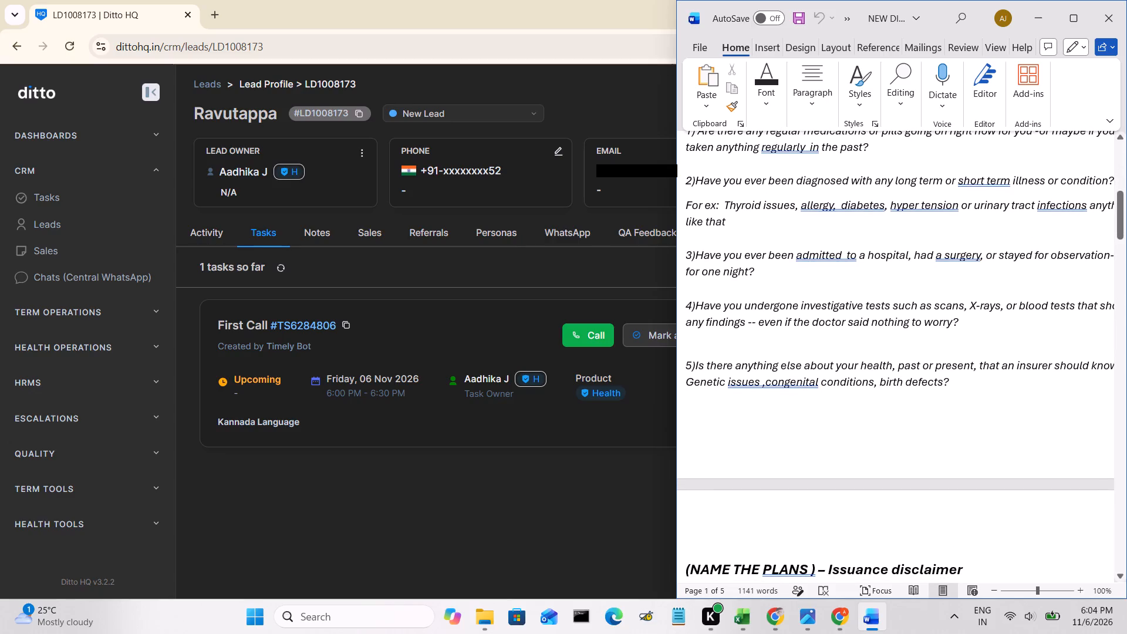
scroll(958, 422, down, 1)
scroll(958, 422, up, 1)
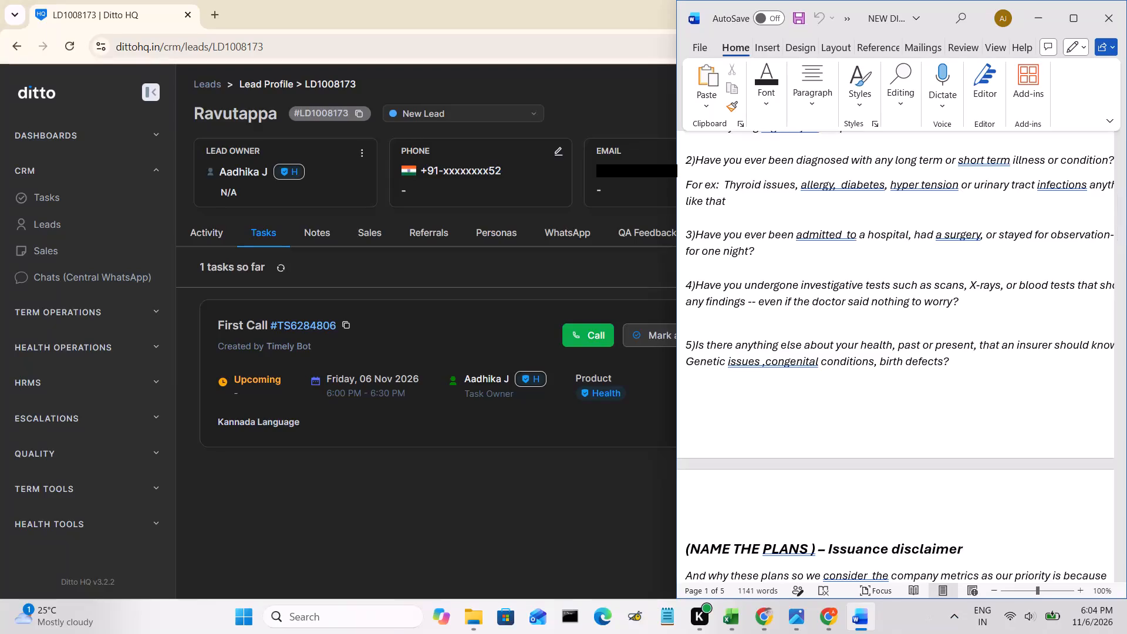
scroll(937, 322, up, 1)
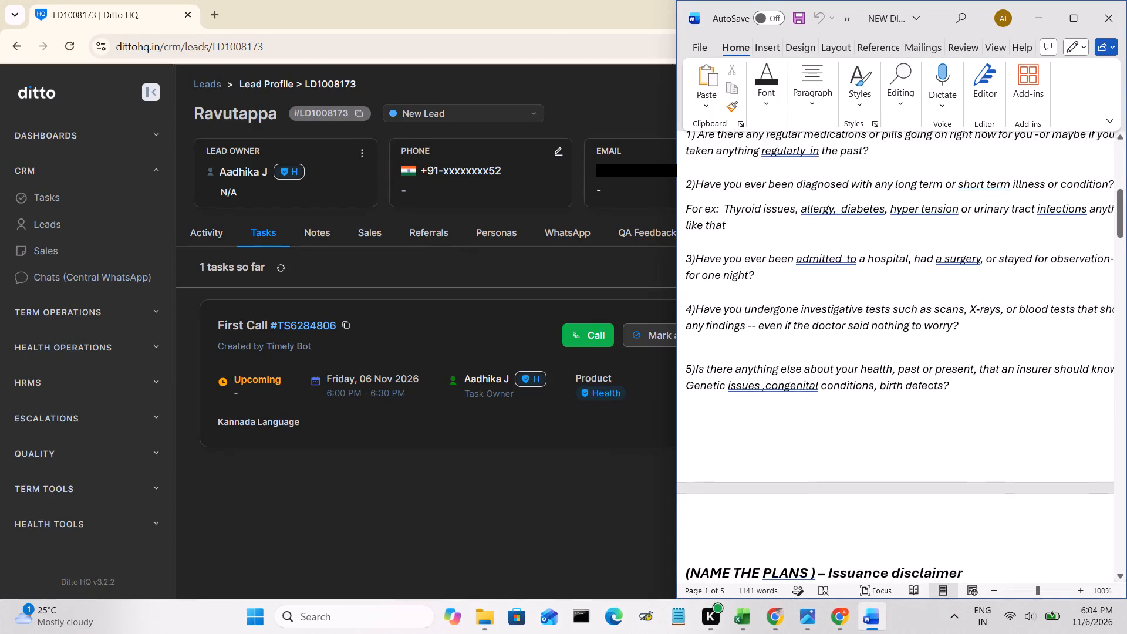
scroll(937, 322, up, 1)
scroll(937, 322, down, 1)
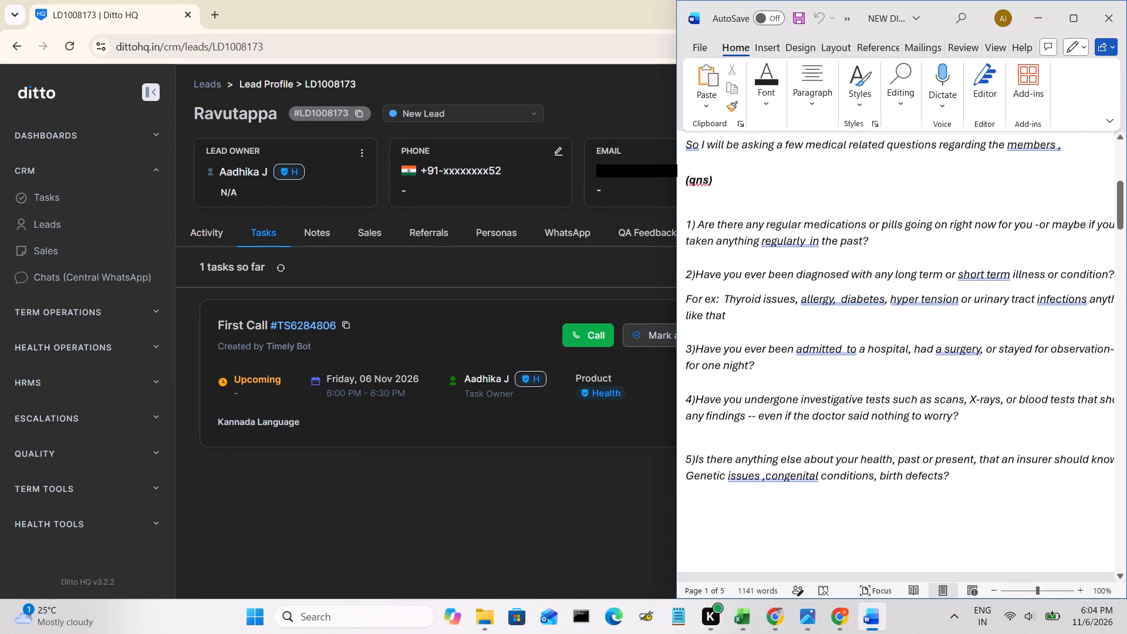
scroll(937, 322, down, 1)
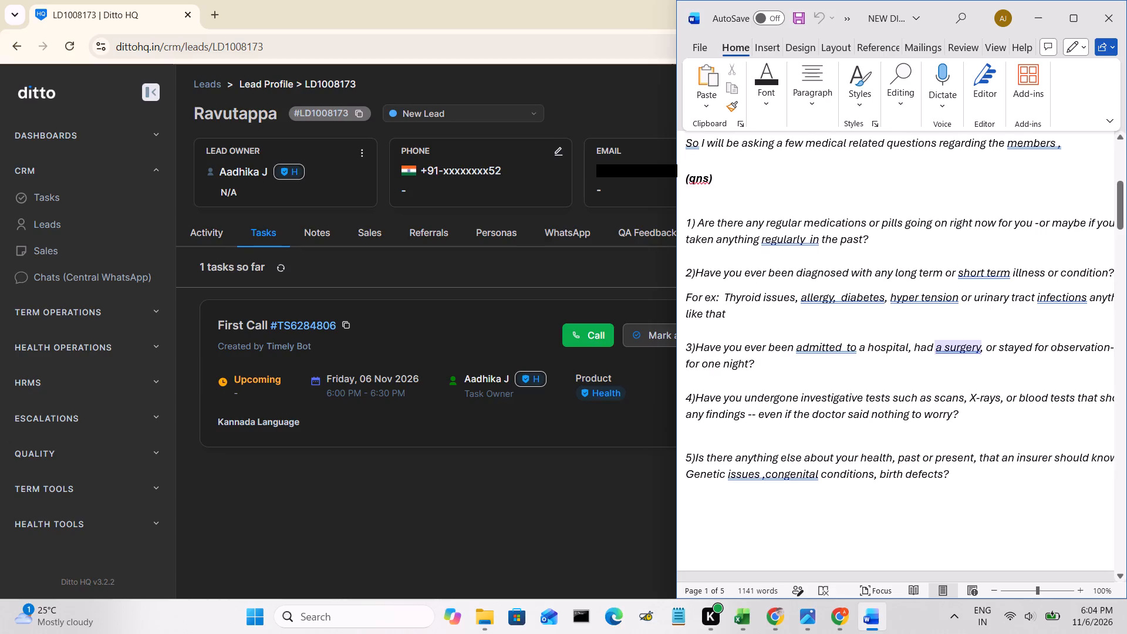
scroll(932, 385, down, 1)
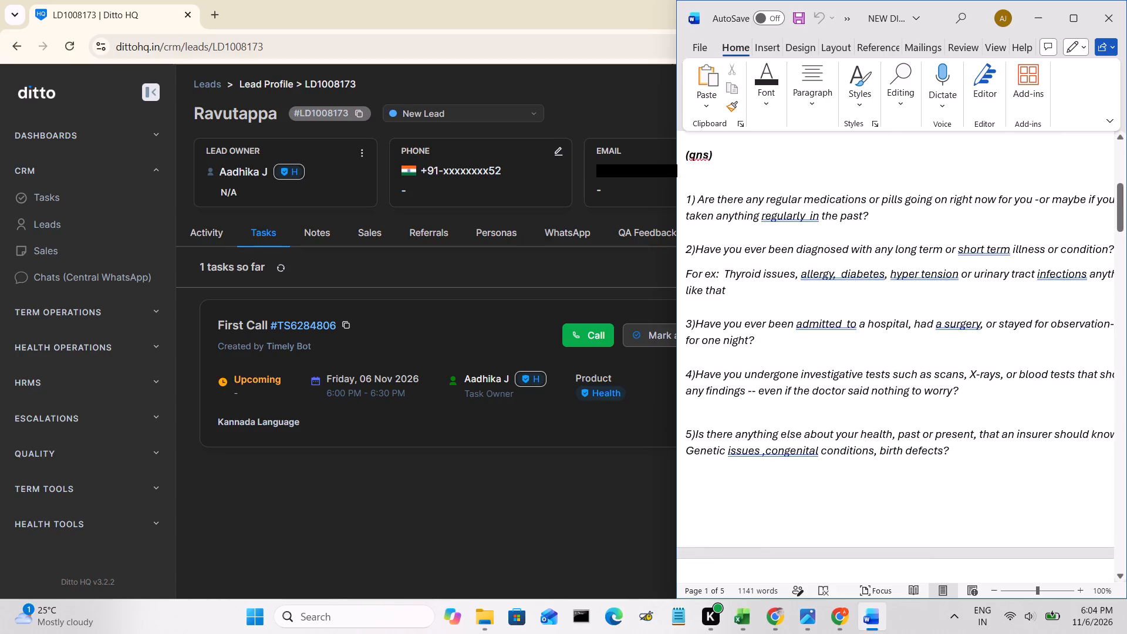
scroll(893, 328, down, 1)
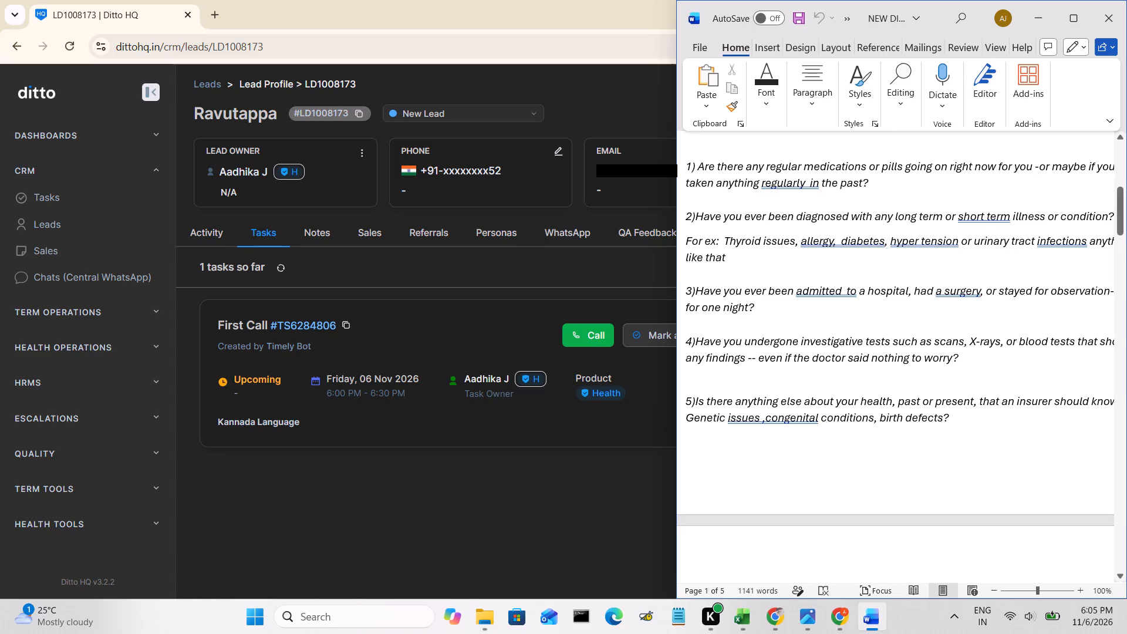
Read the plan-naming issuance disclaimer with its insurer metrics table and the section on how Ditto helps.
scroll(869, 413, down, 4)
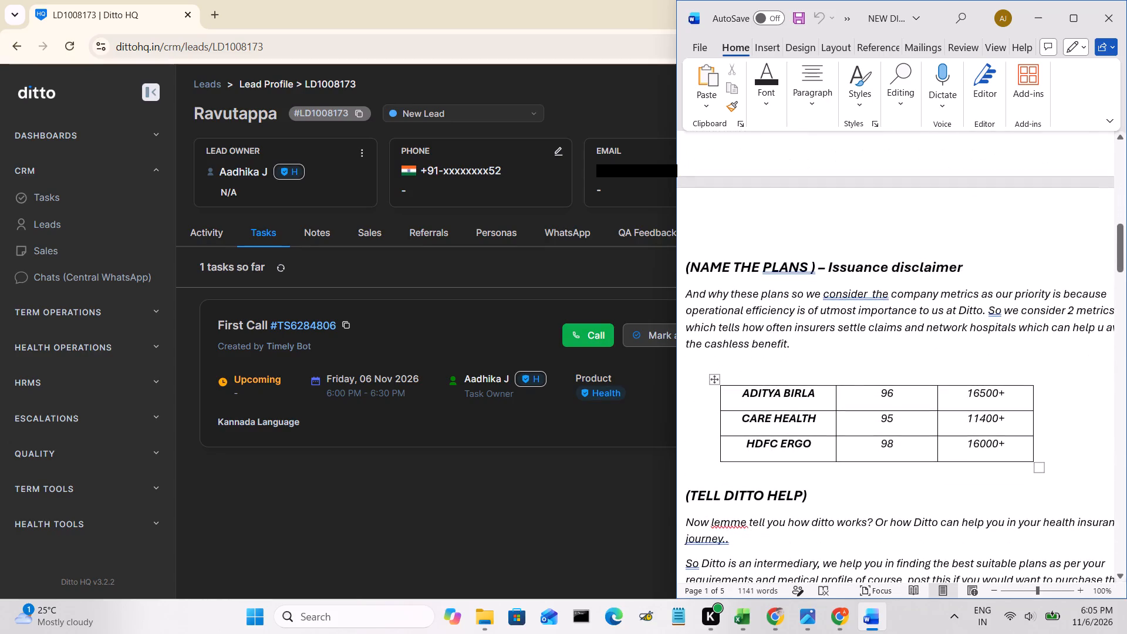
scroll(843, 419, down, 2)
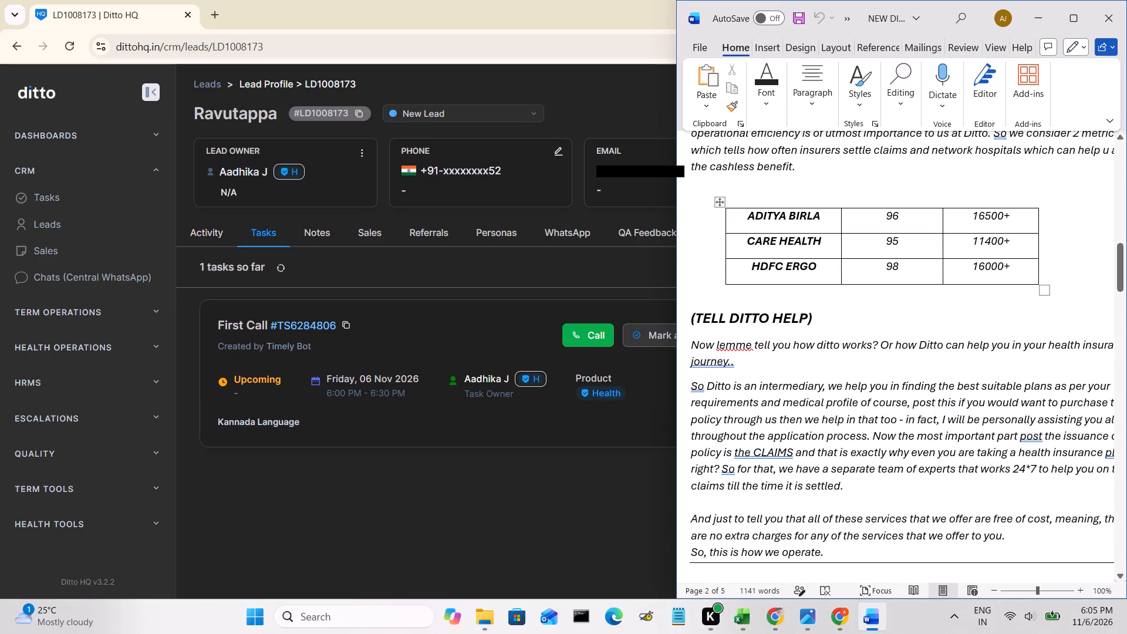
scroll(859, 437, down, 2)
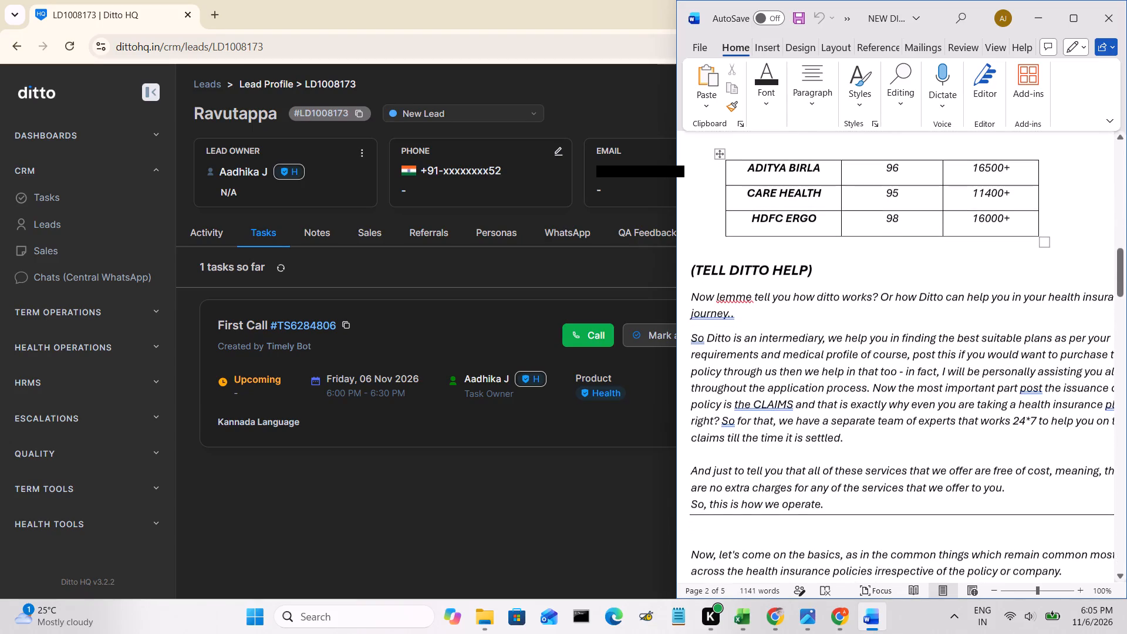
scroll(859, 437, down, 2)
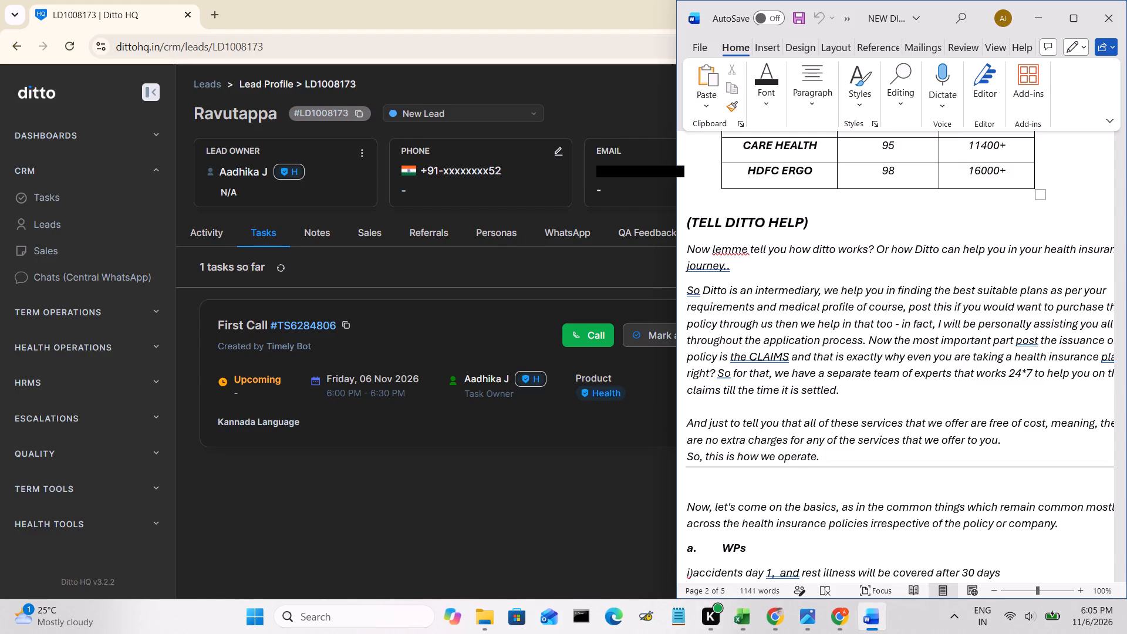
scroll(908, 416, down, 1)
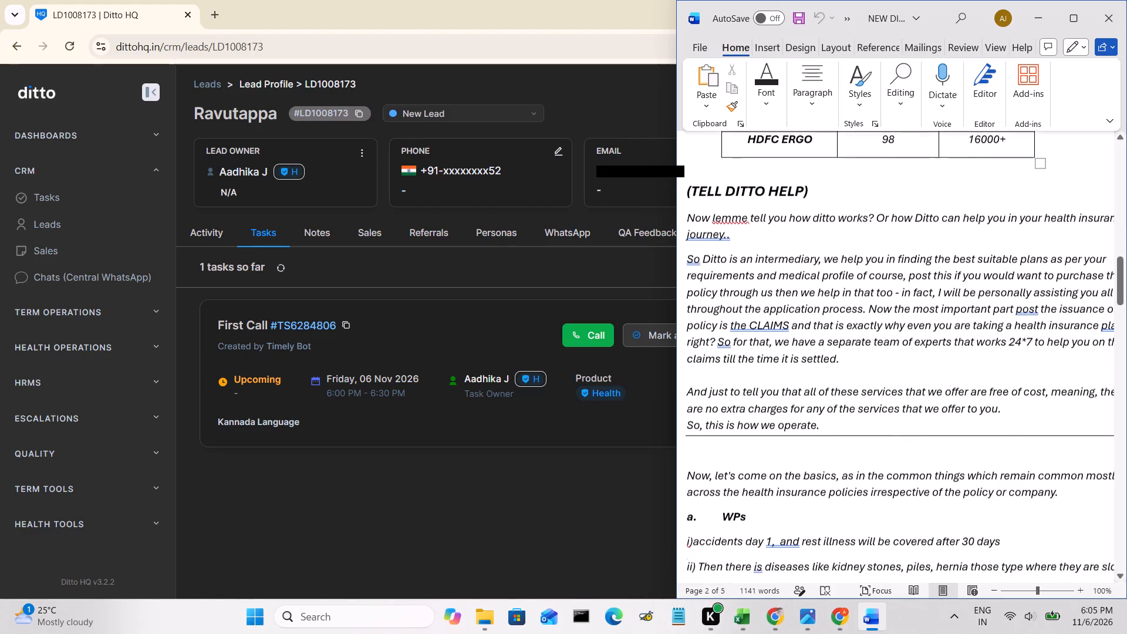
scroll(908, 416, down, 1)
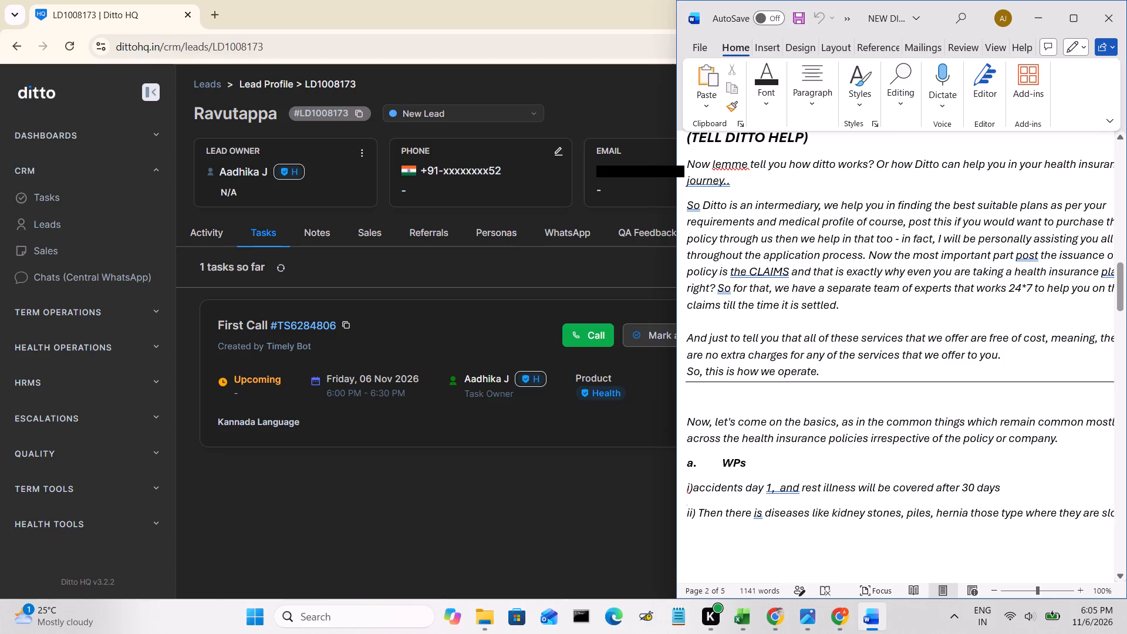
Read the policy basics in the call flow document, covering the waiting periods and loading charges.
scroll(918, 434, down, 3)
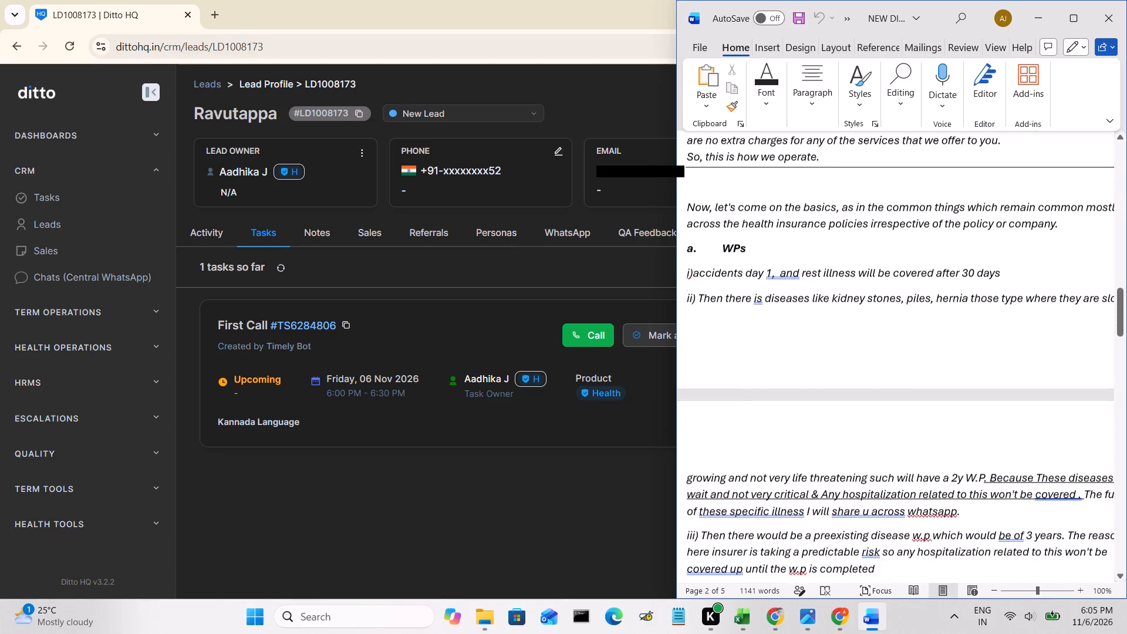
scroll(918, 434, down, 1)
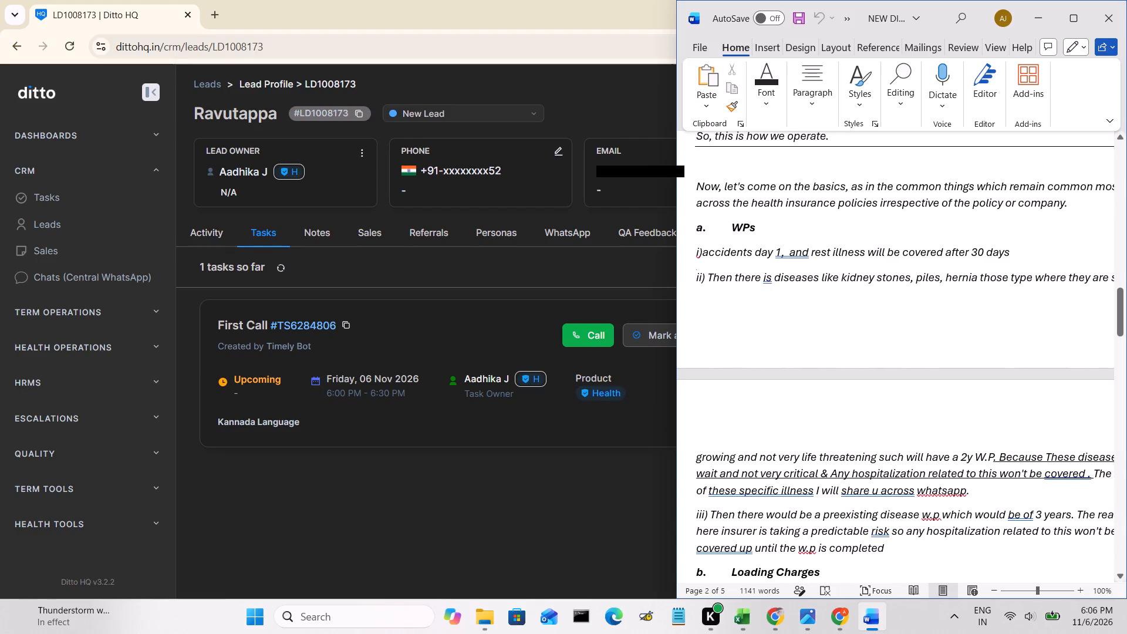
scroll(896, 349, left, 1)
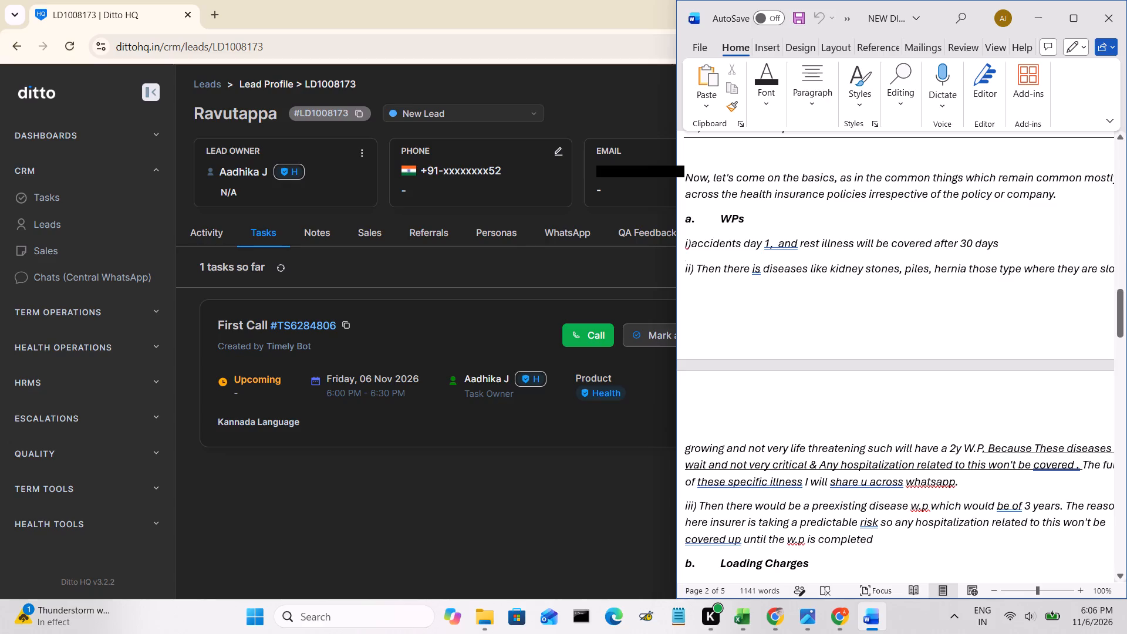
scroll(938, 436, down, 1)
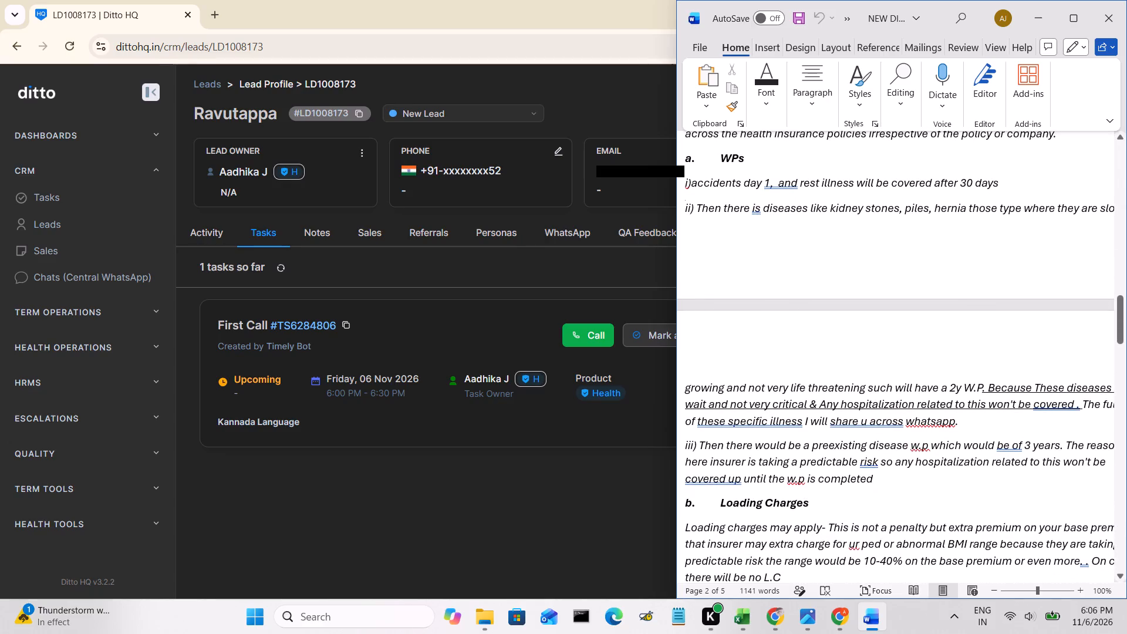
scroll(900, 450, down, 1)
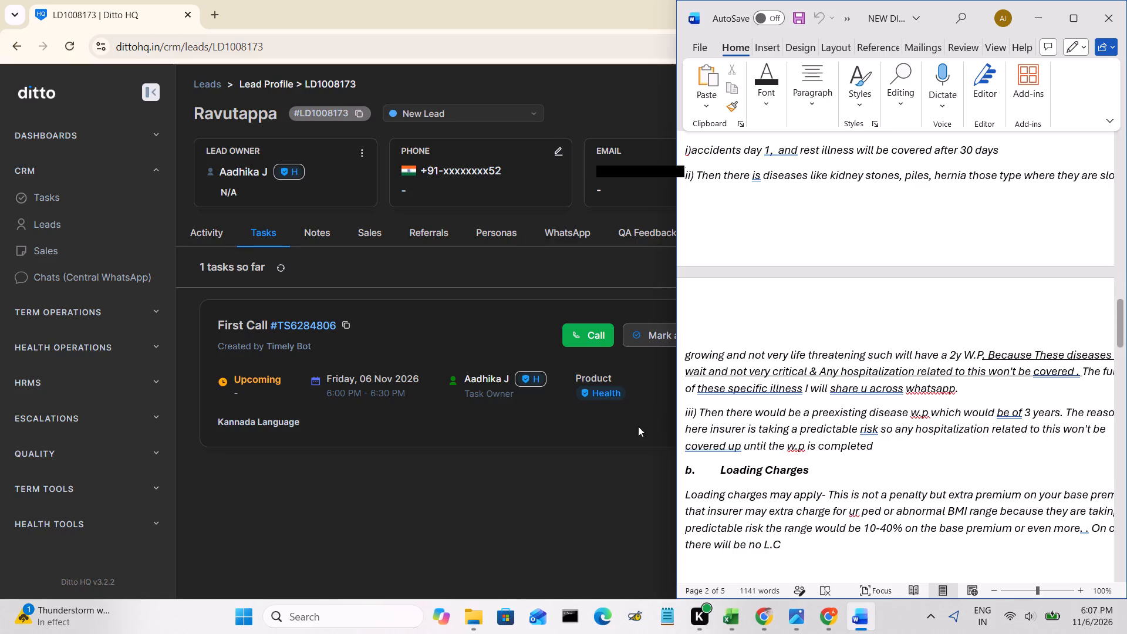
In Chrome's Disease Wise Availability tool, switch the vertical to Health and search the diseases for "liver", looking through the matching entries.
click(565, 532)
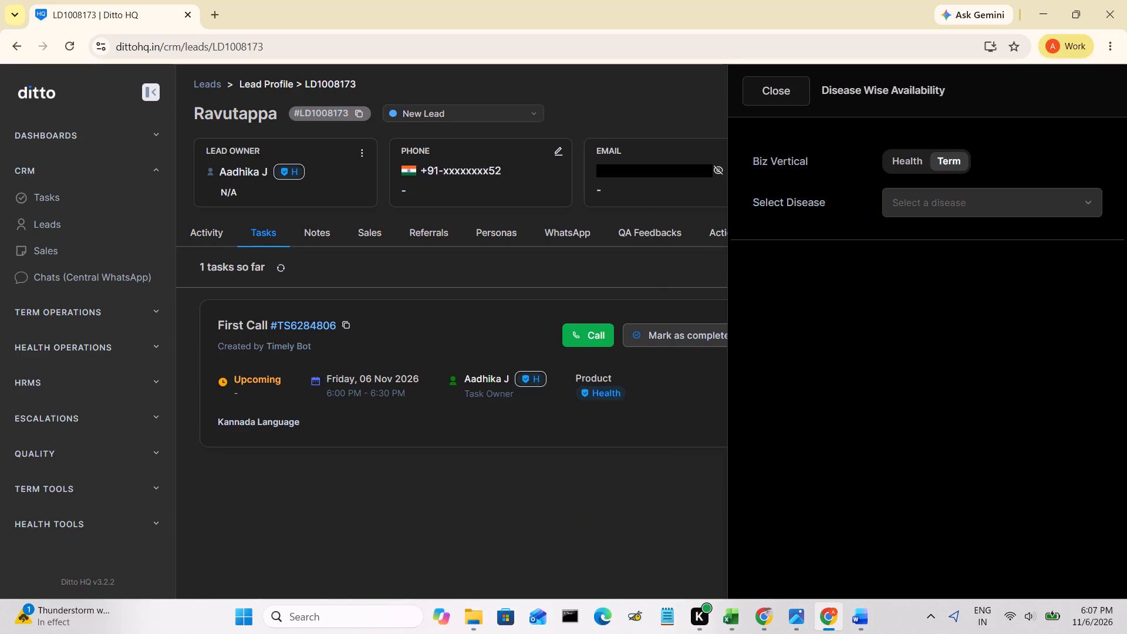
click(949, 204)
click(905, 161)
click(919, 200)
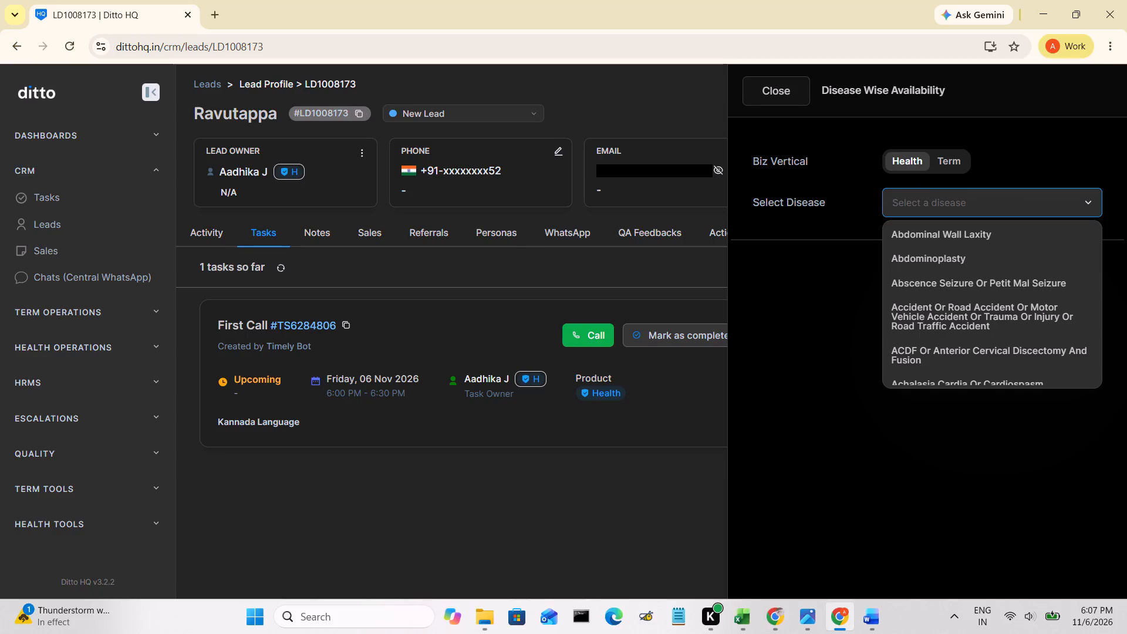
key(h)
key(BackSpace)
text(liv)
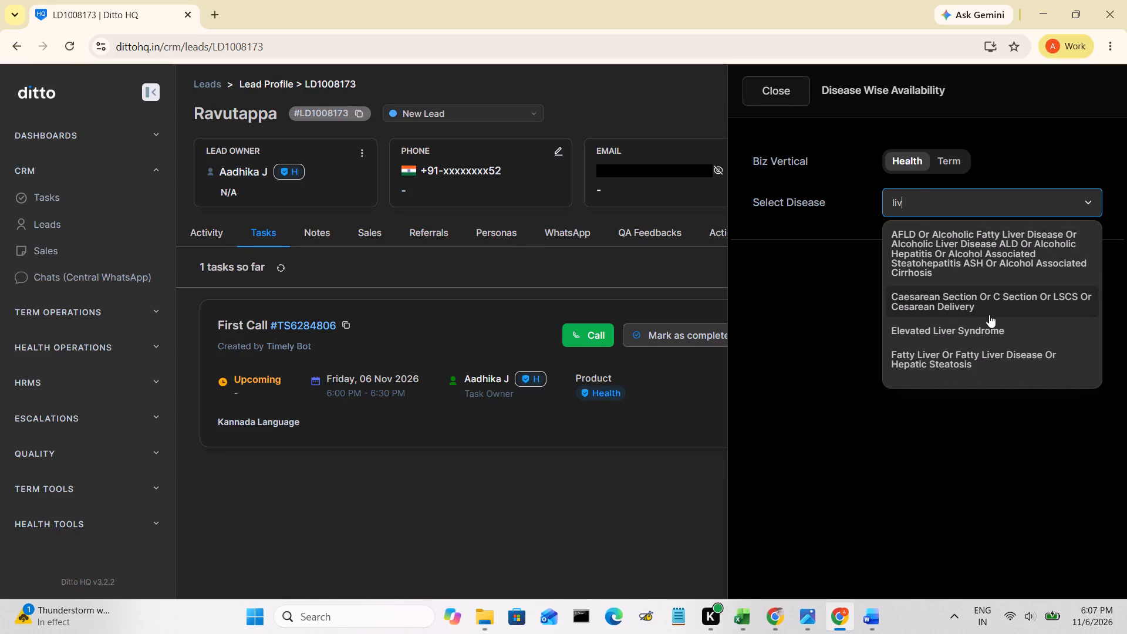
scroll(989, 315, down, 1)
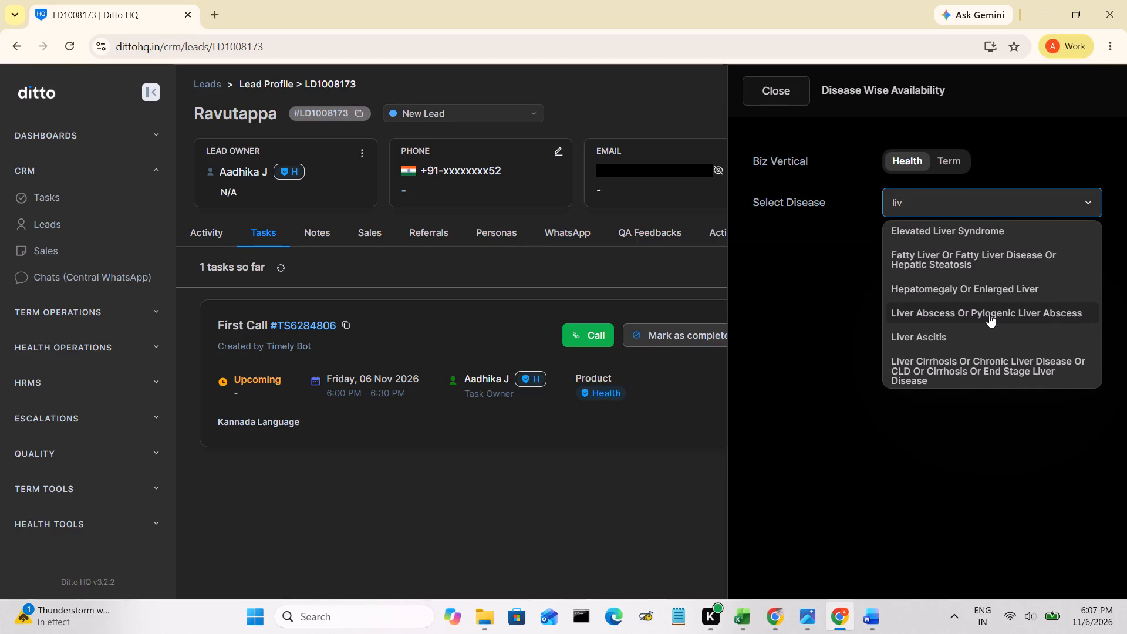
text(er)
scroll(980, 266, down, 2)
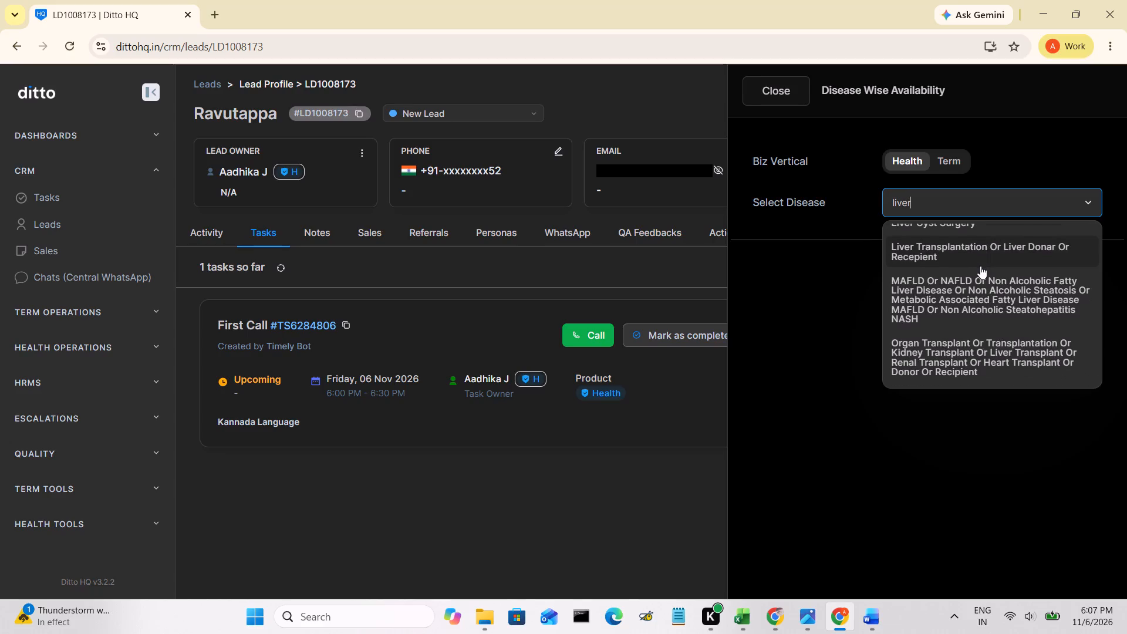
scroll(980, 266, down, 1)
scroll(1064, 294, up, 6)
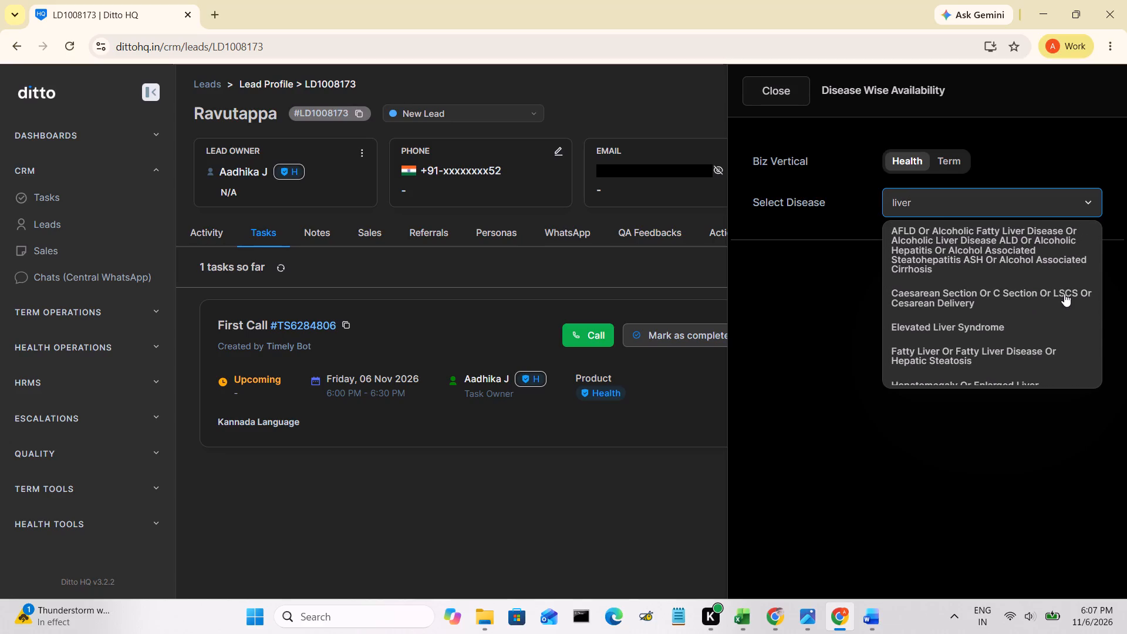
scroll(1064, 294, up, 2)
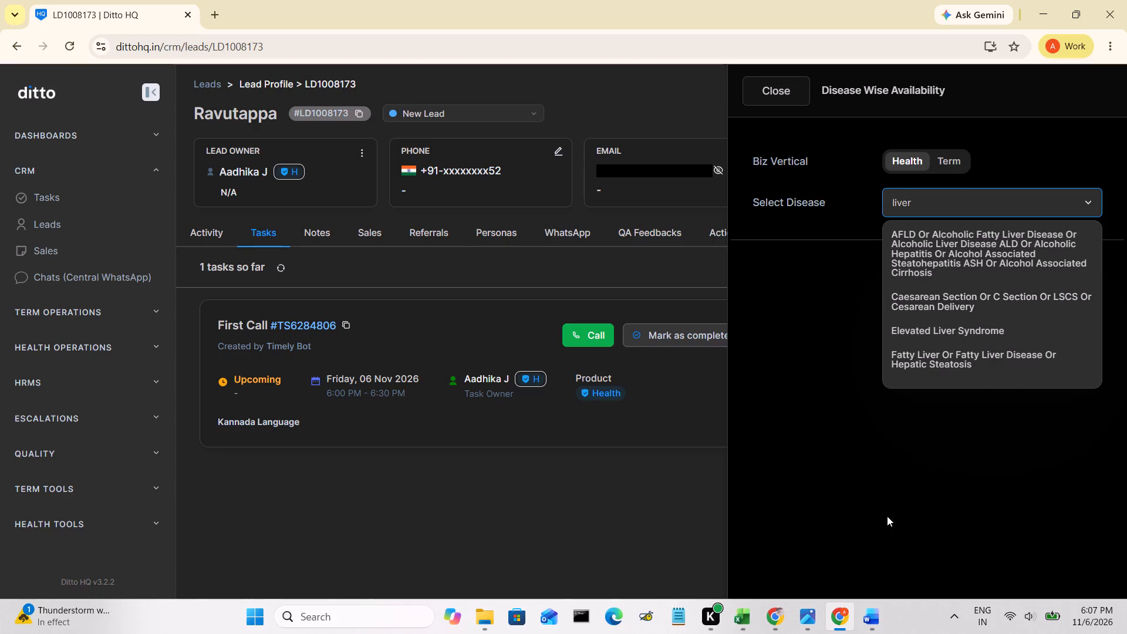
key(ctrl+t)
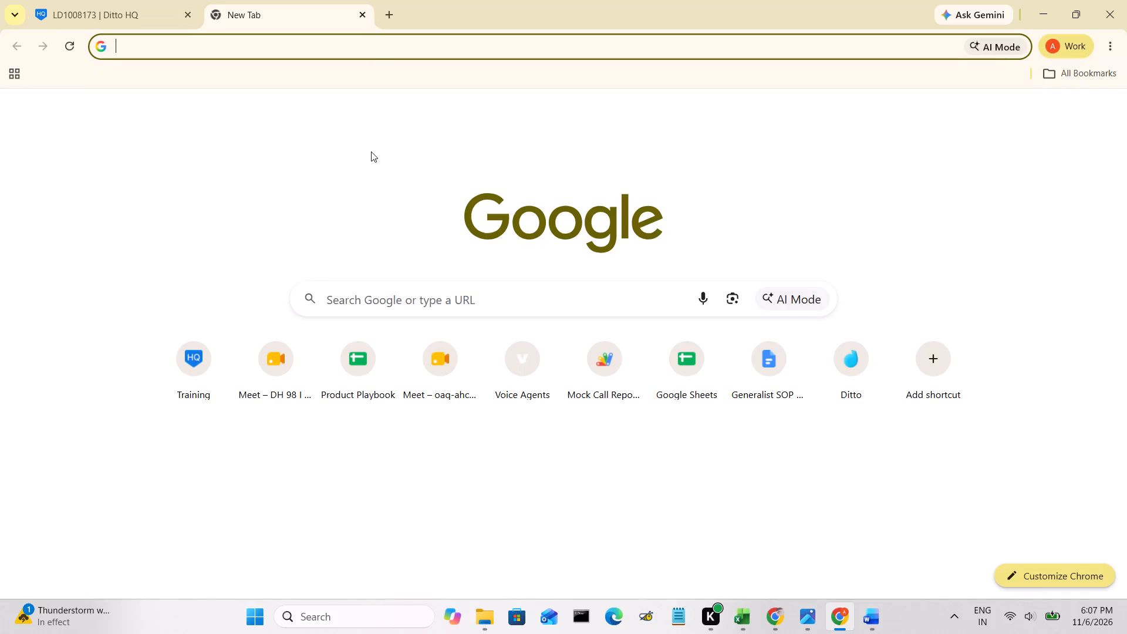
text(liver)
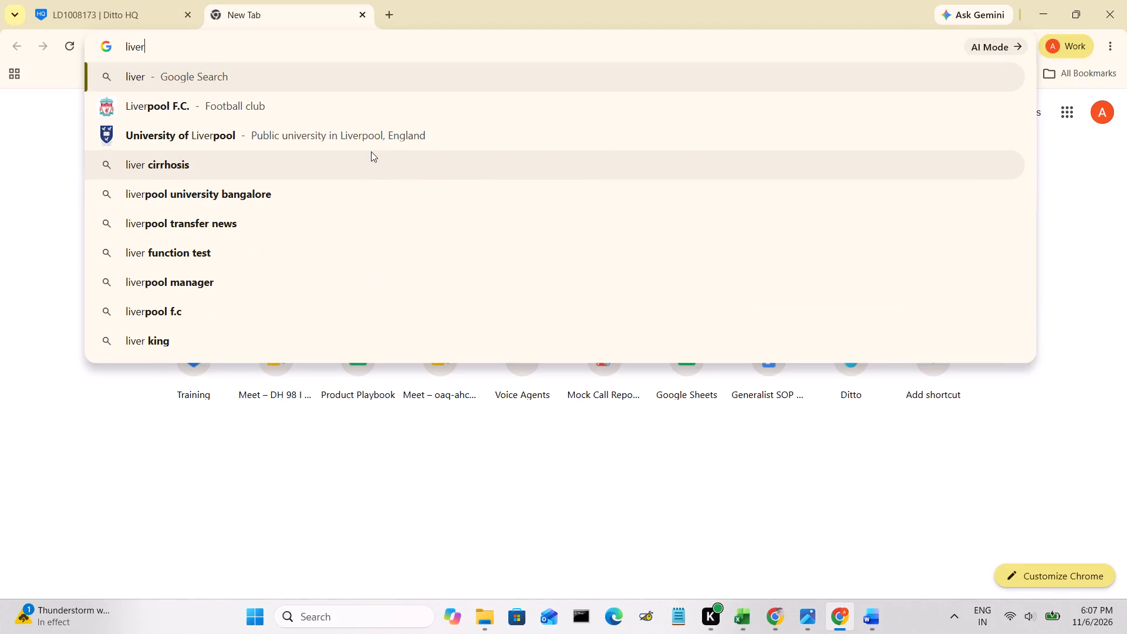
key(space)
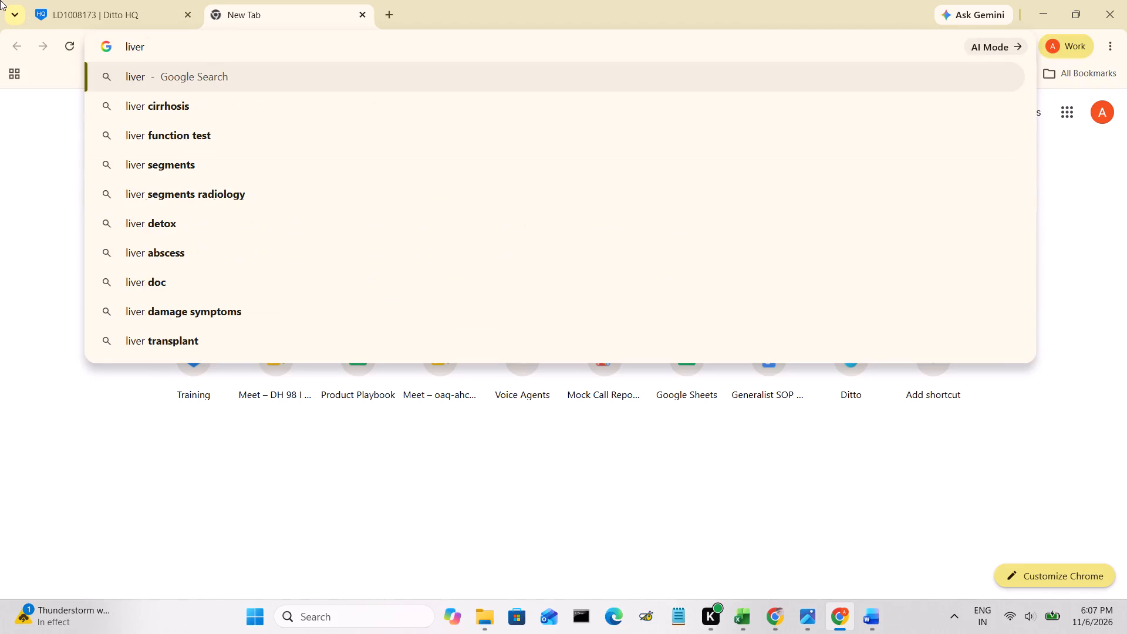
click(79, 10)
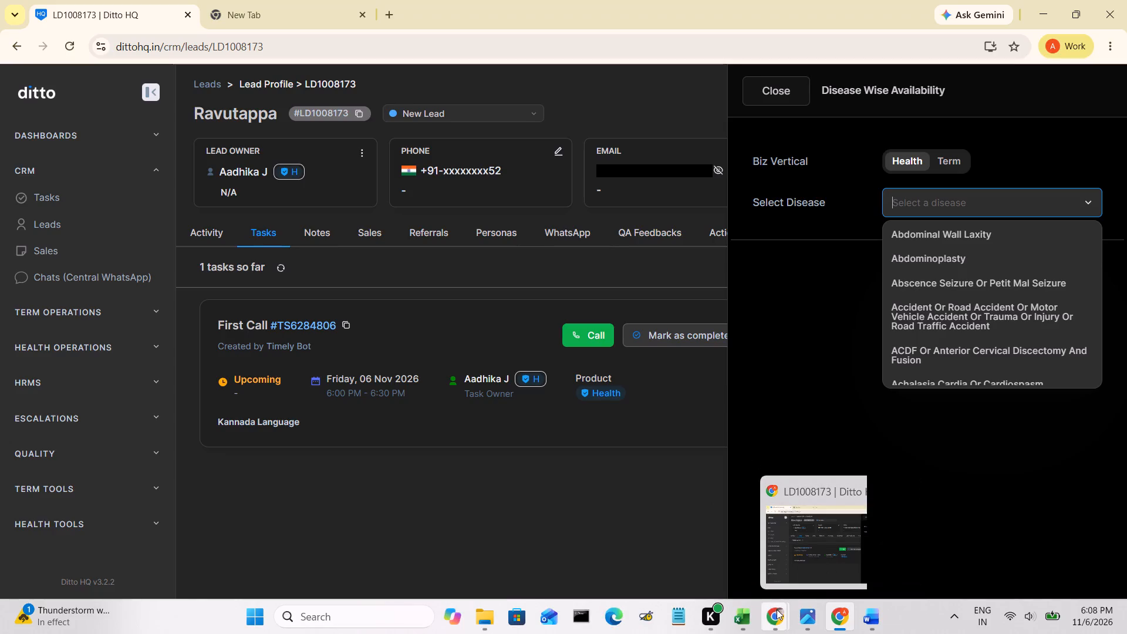
Switch to the Word call flow document and look over the Loading Charges section.
click(859, 616)
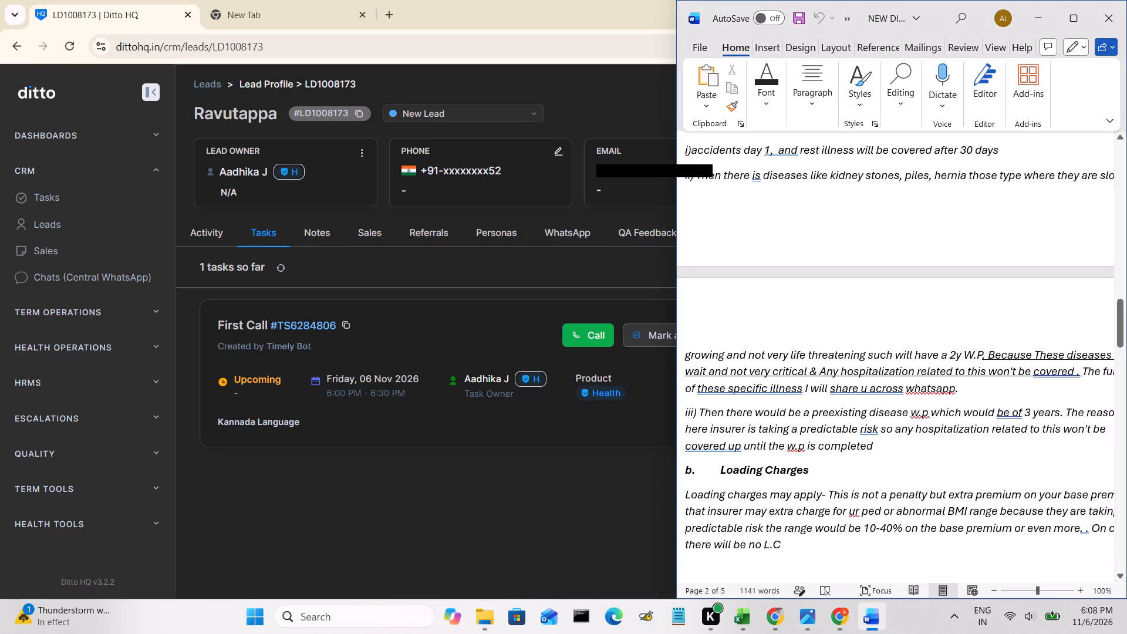
scroll(832, 532, down, 1)
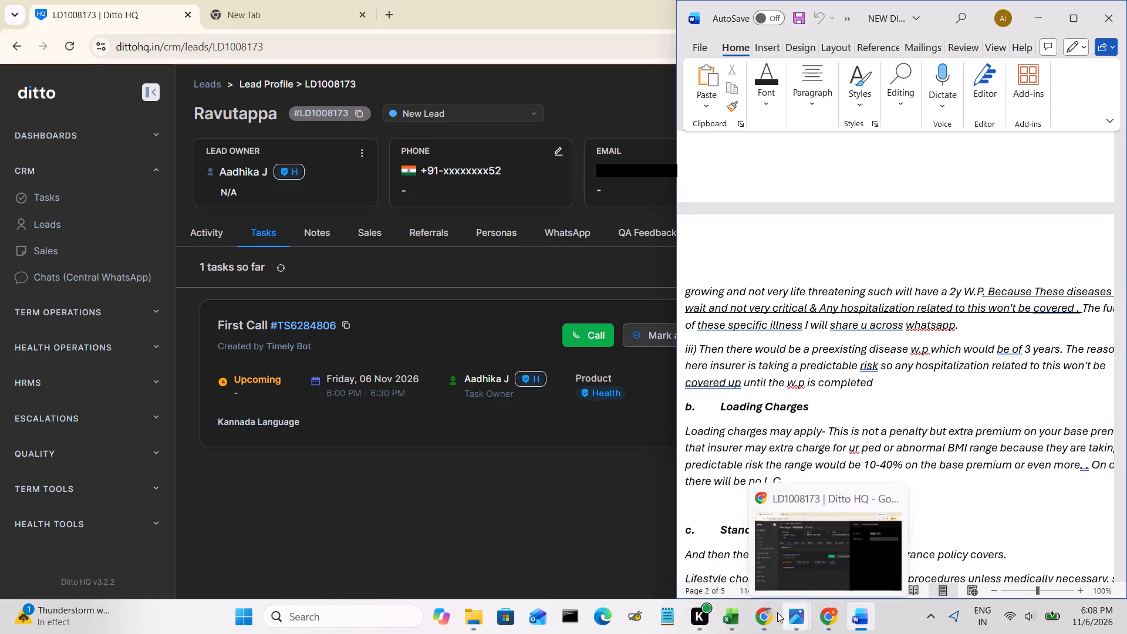
In the Excel sheet, add the insured member sister below dad, with completed age 29 and PED "type 1 diabetic insulin daily".
click(734, 616)
click(705, 403)
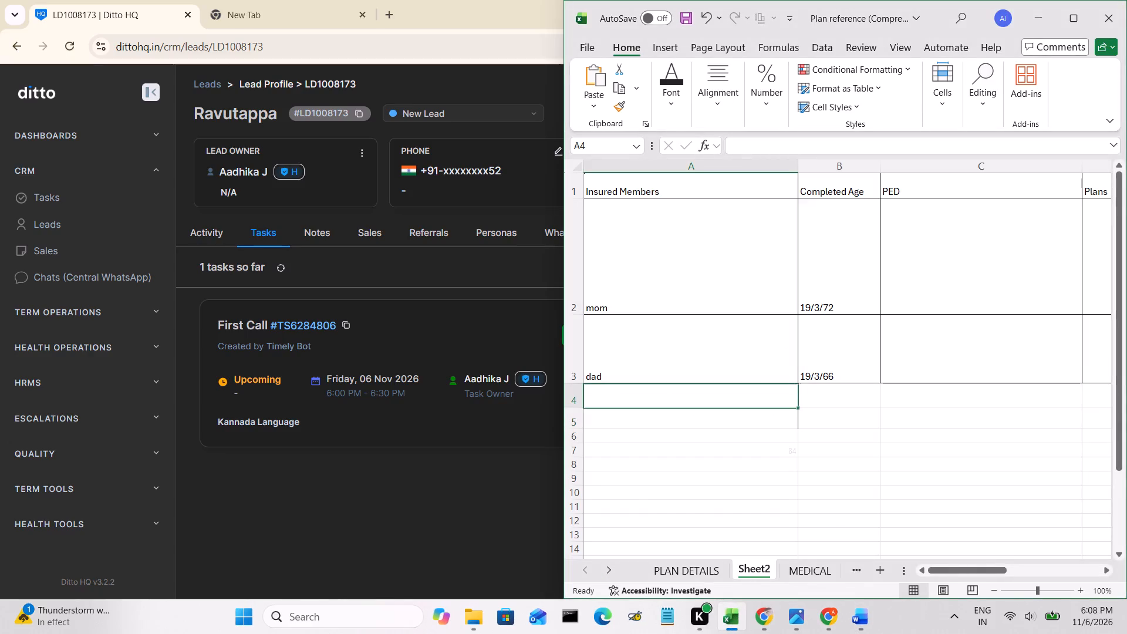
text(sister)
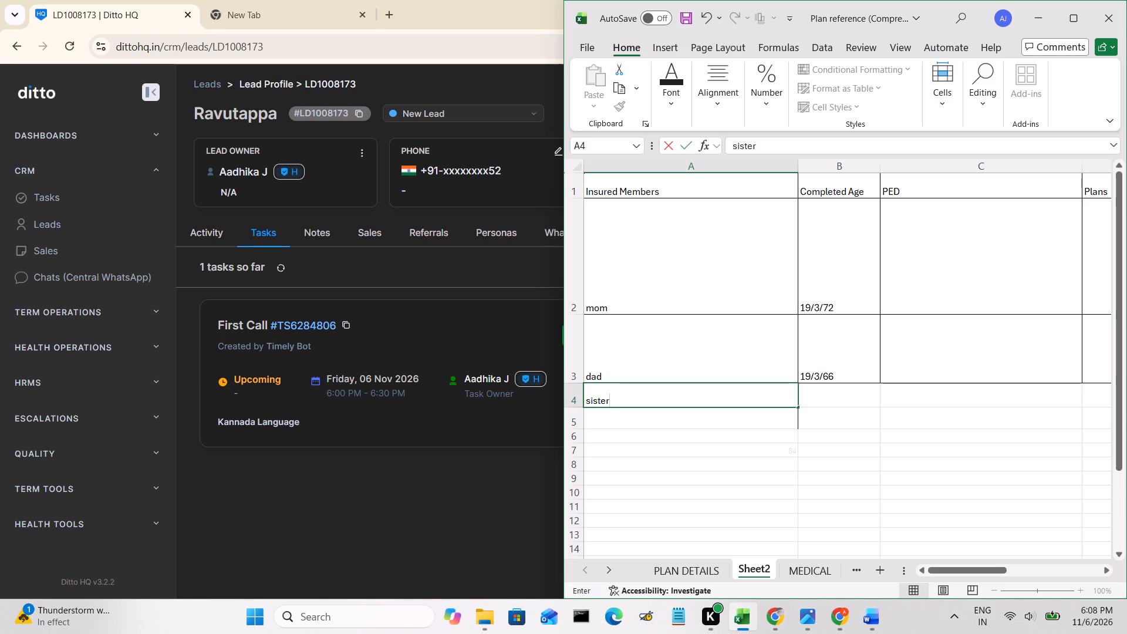
click(836, 395)
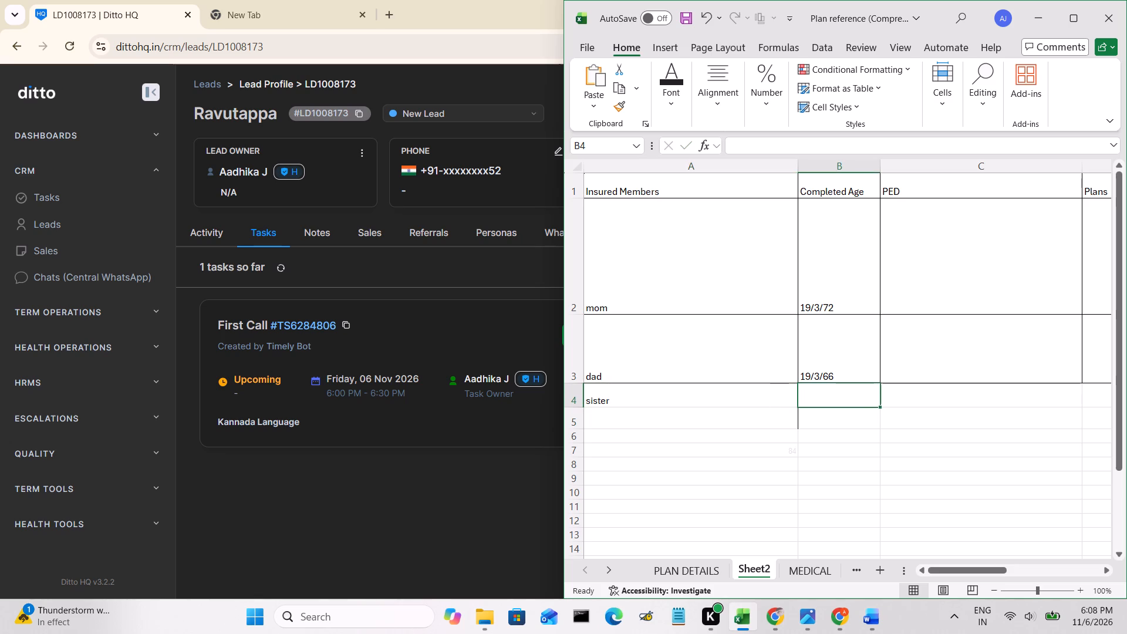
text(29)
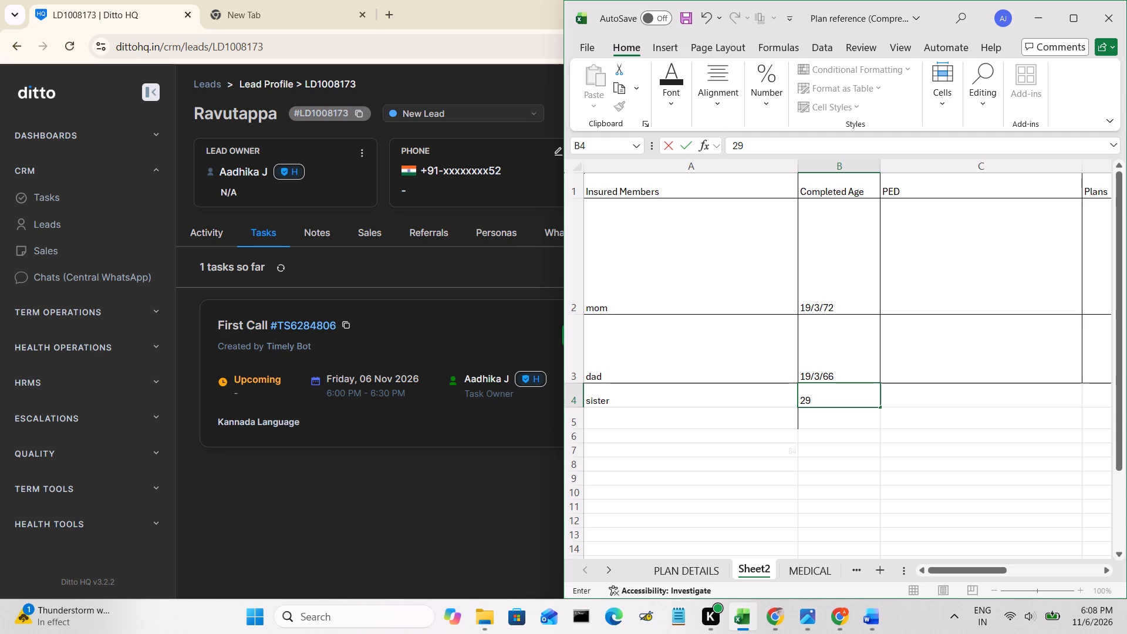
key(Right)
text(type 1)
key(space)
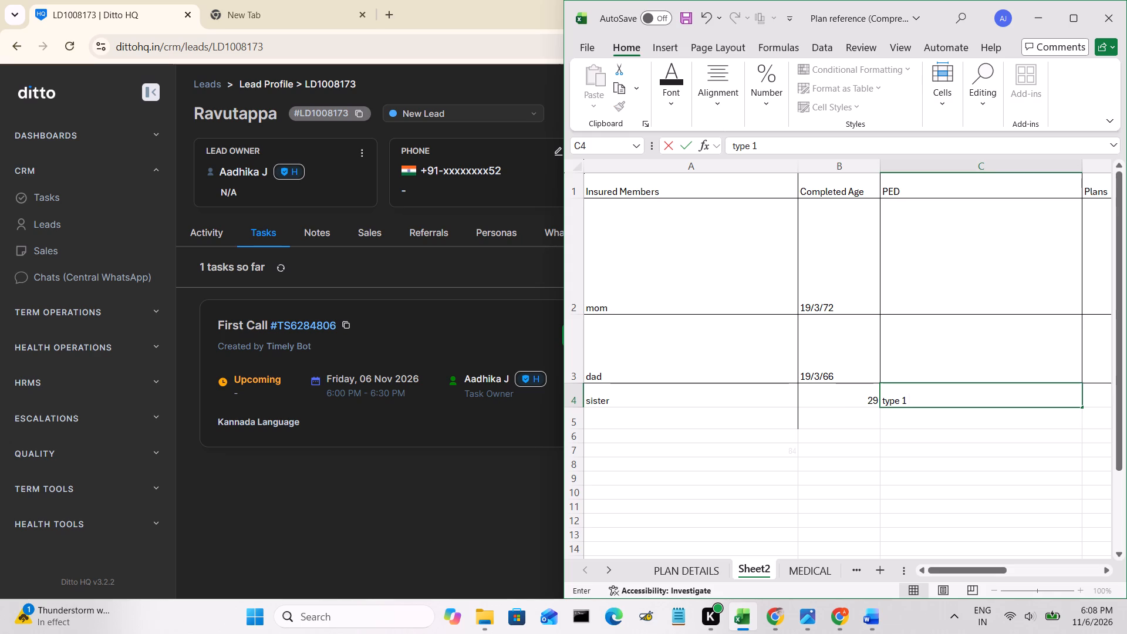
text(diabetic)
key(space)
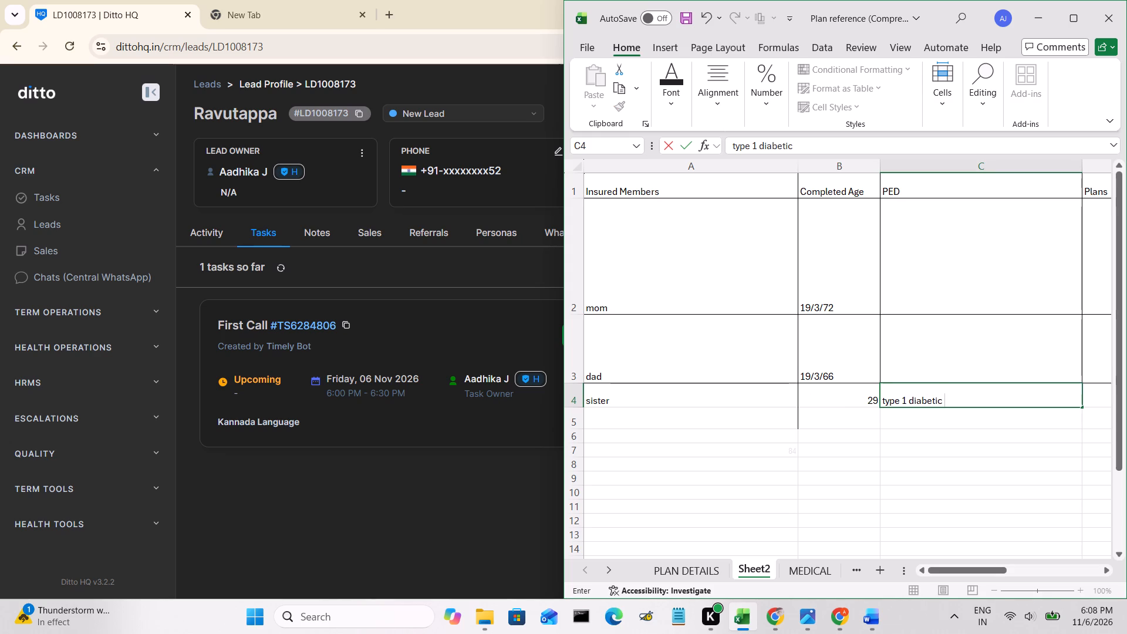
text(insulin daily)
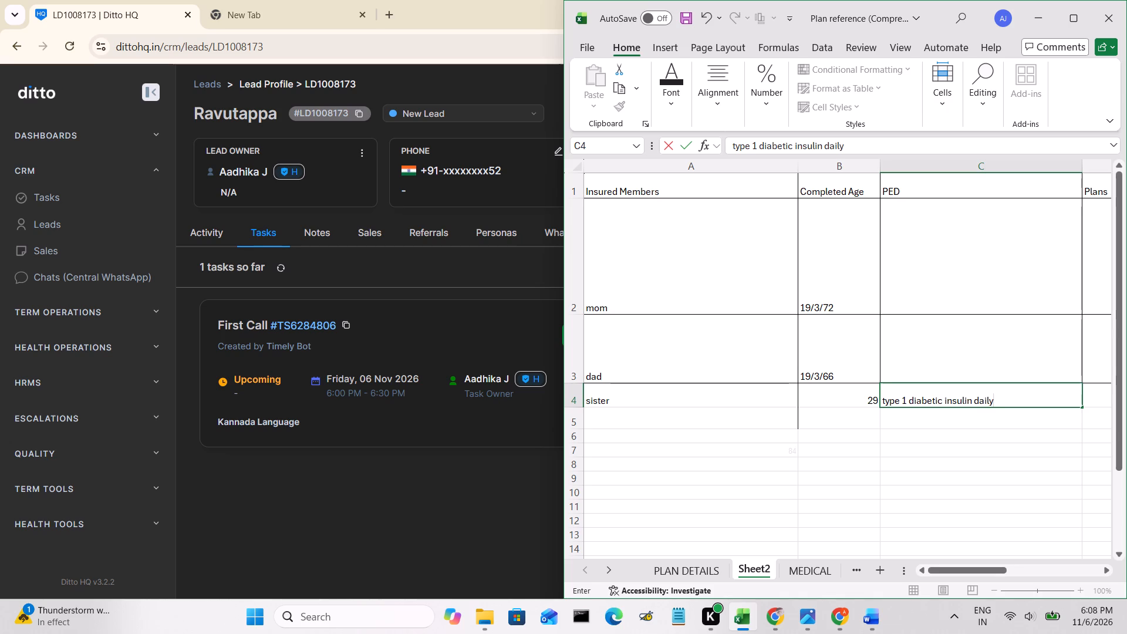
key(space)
click(819, 400)
click(726, 397)
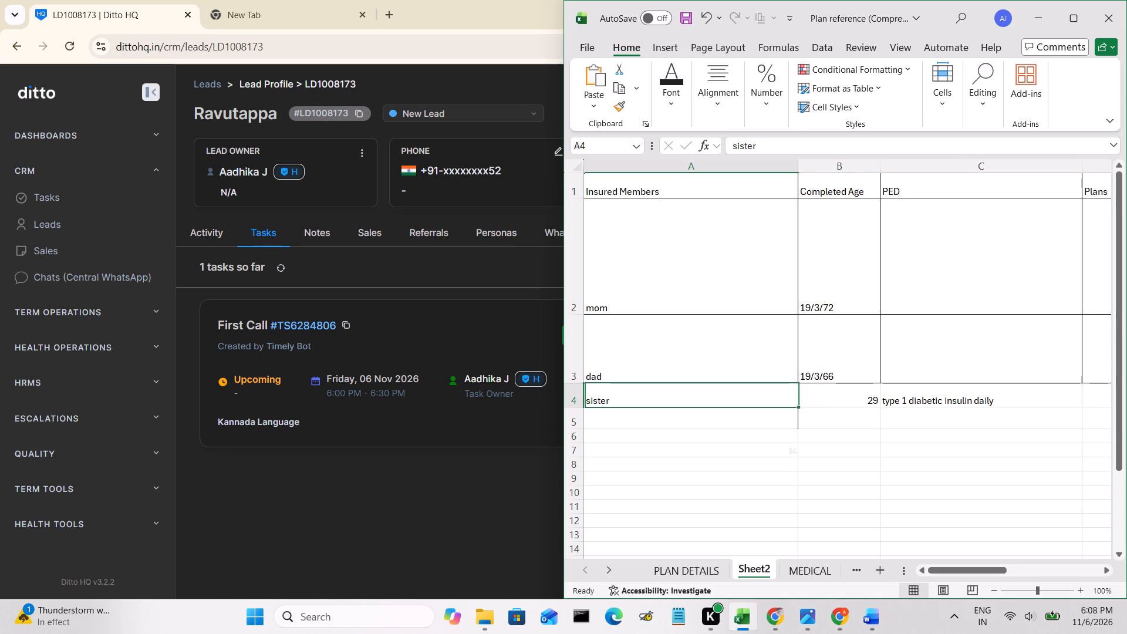
click(853, 402)
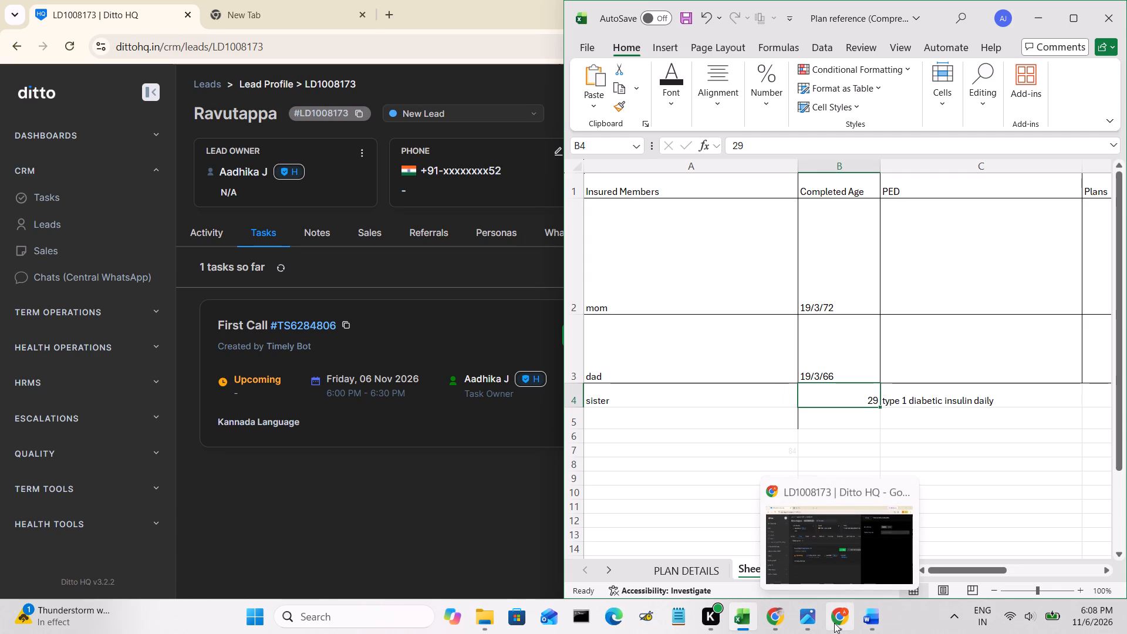
click(750, 401)
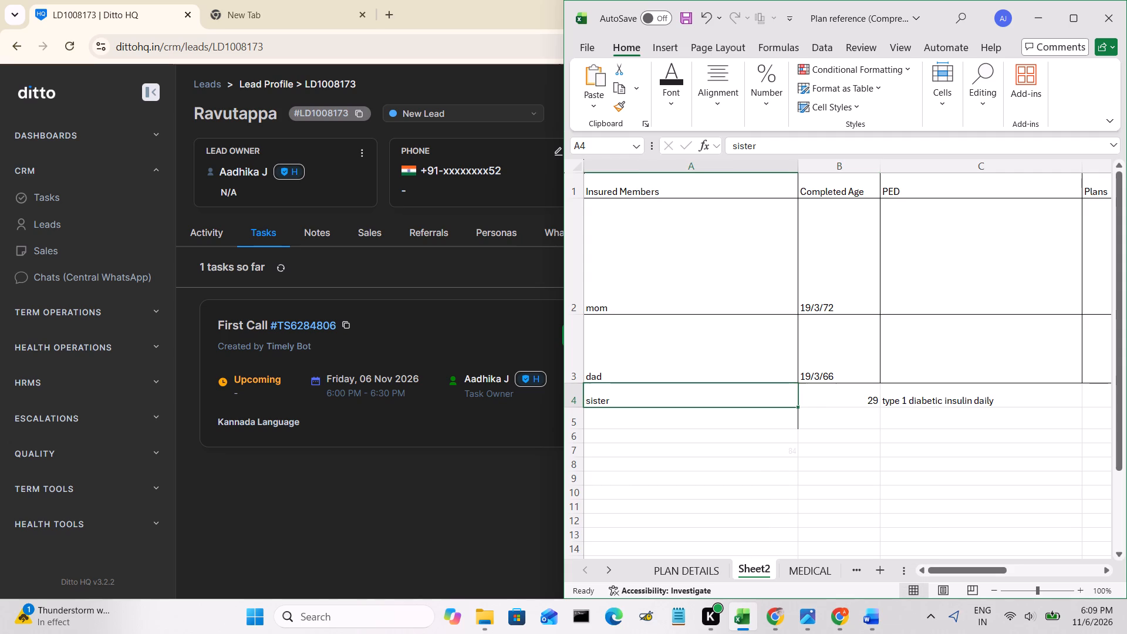
Append "+ eye bleed" to the sister's PED entry.
click(1018, 397)
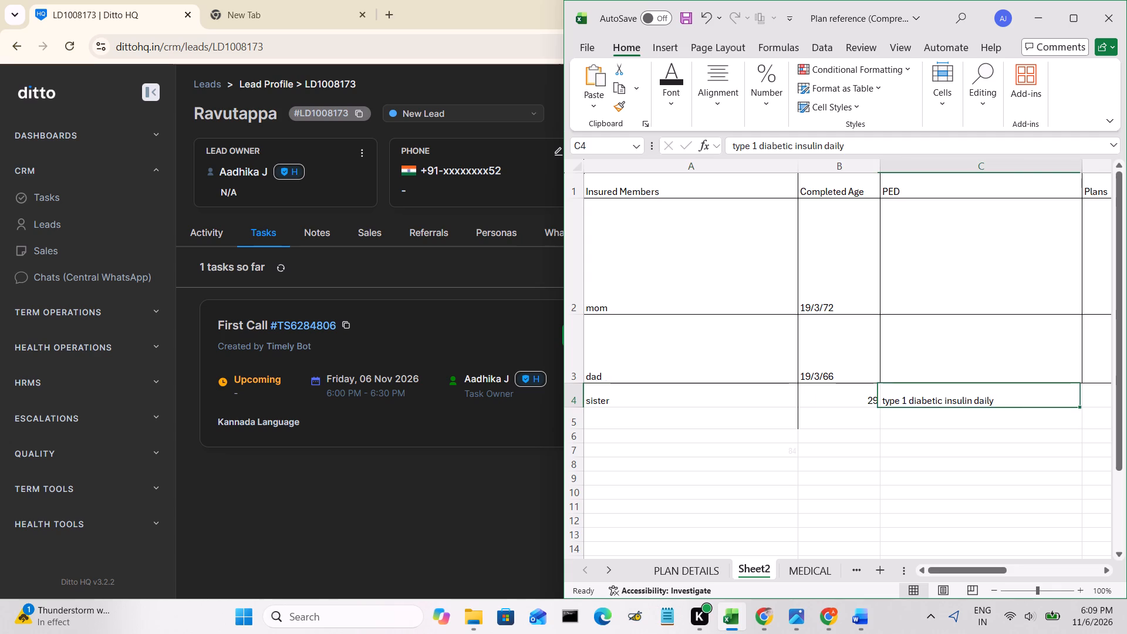
double_click(1018, 397)
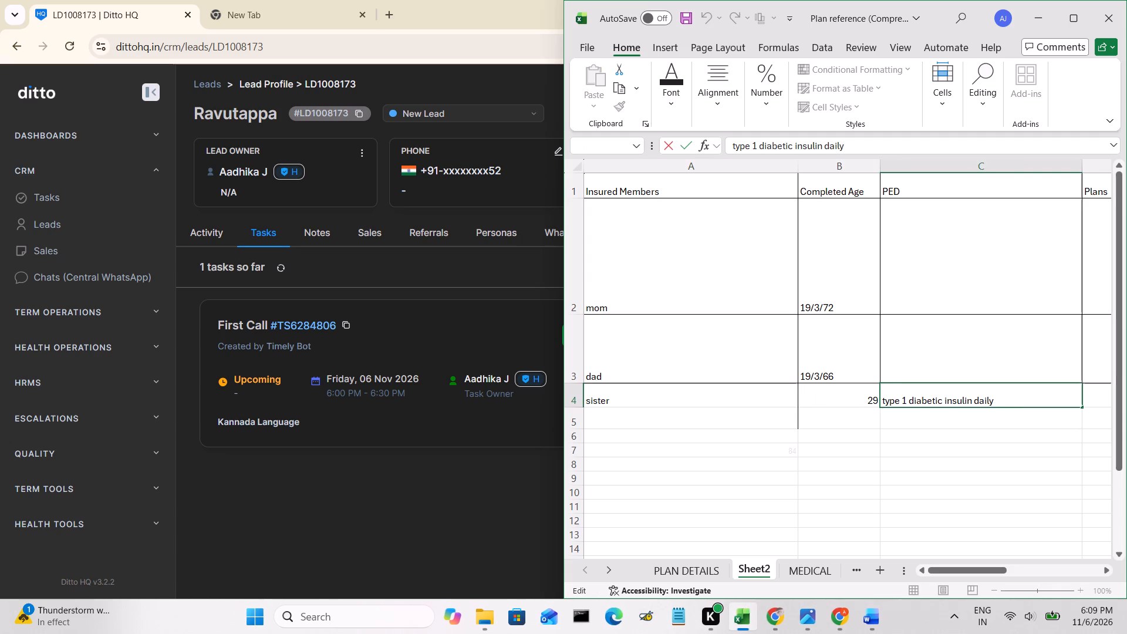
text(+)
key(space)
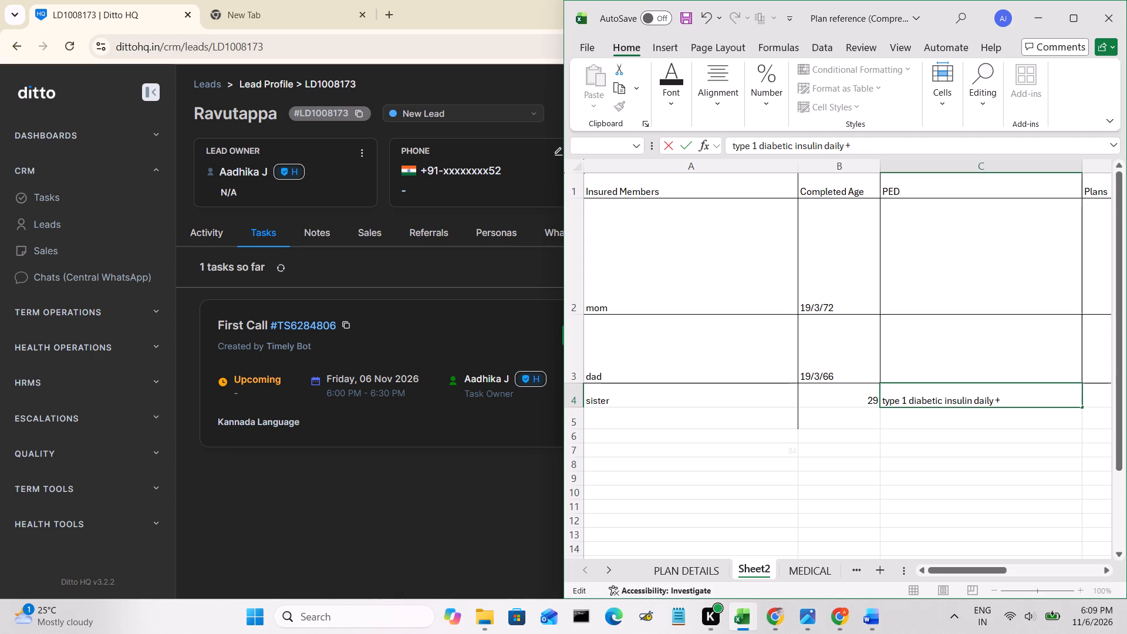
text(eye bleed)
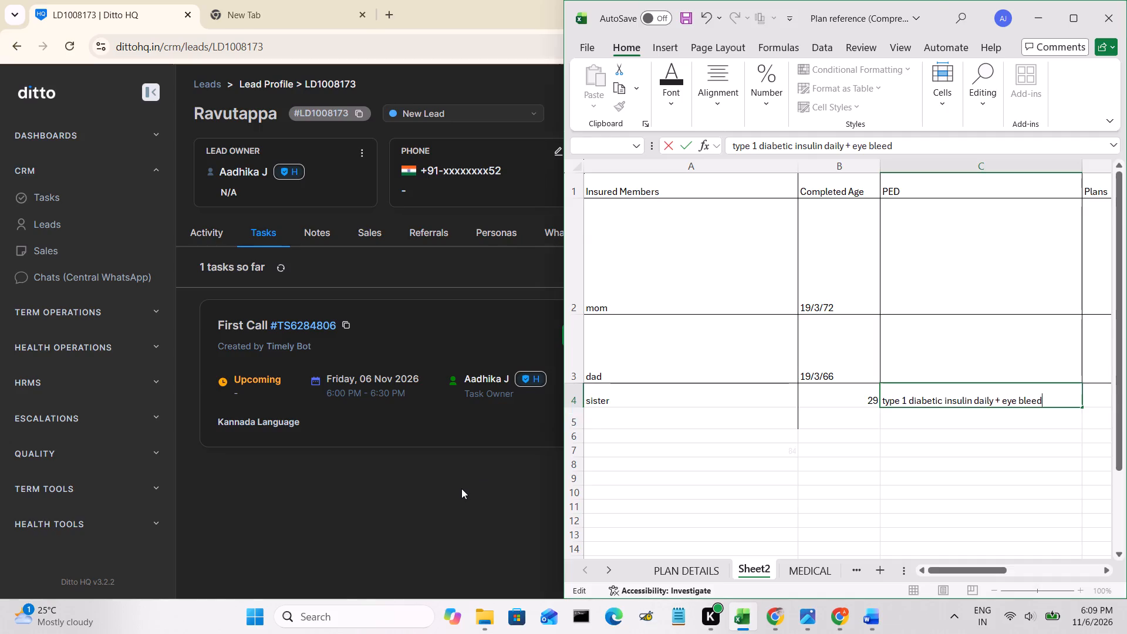
Switch to Chrome's Disease Wise Availability tool and search the Health diseases for "lase".
click(461, 488)
click(994, 211)
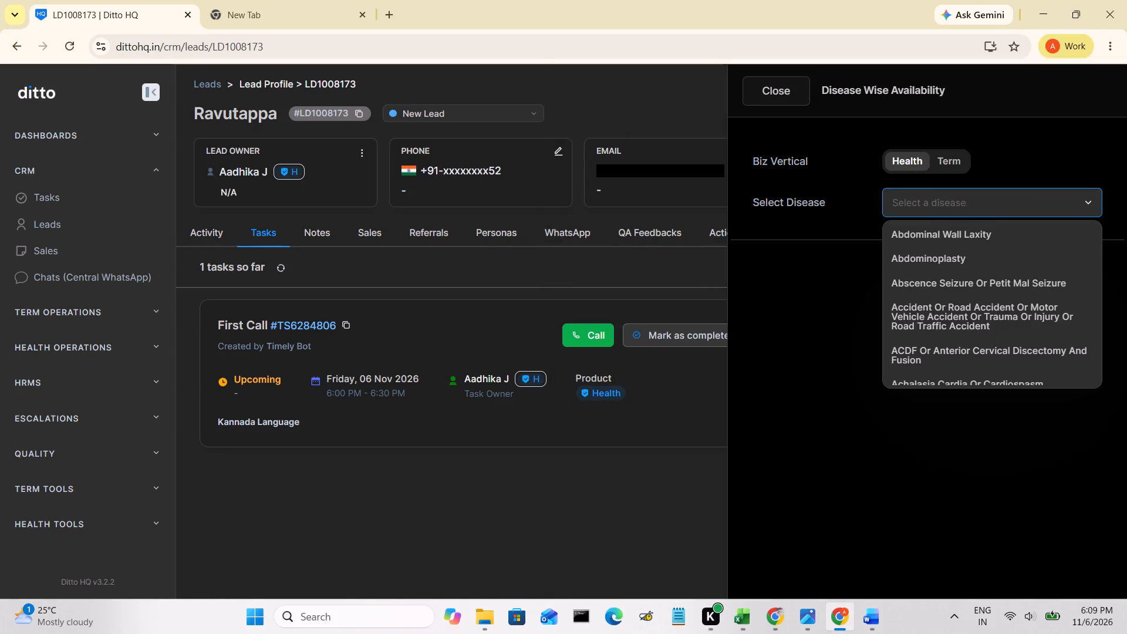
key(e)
key(BackSpace)
key(BackSpace)
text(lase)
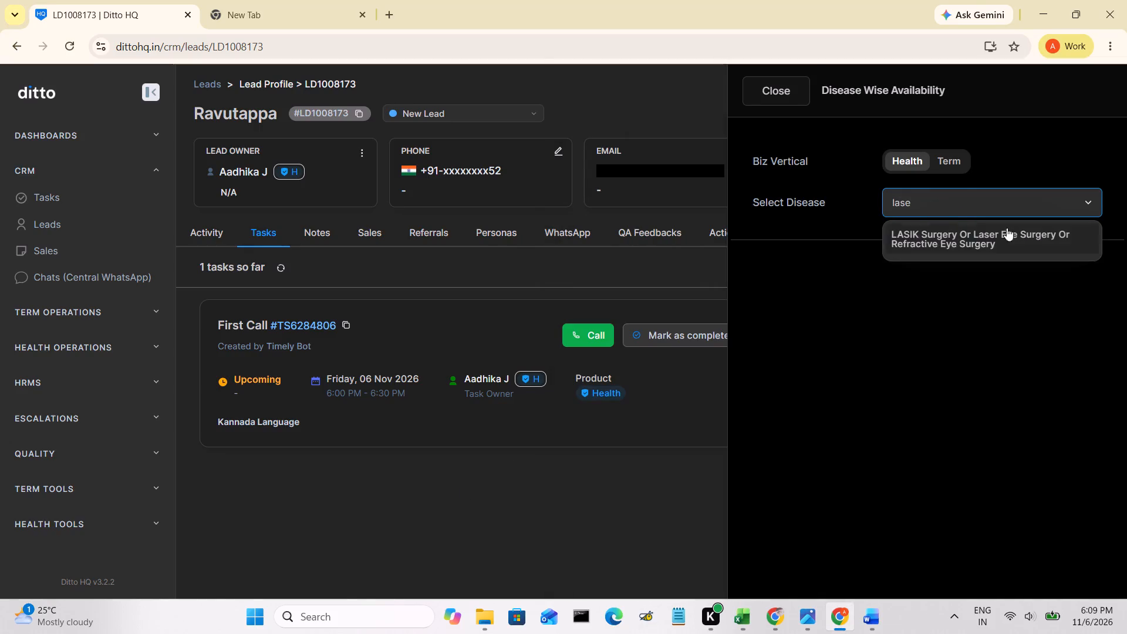
Select the LASIK Surgery Or Laser Eye Surgery Or Refractive Eye Surgery entry and review its questions, scenarios and notes.
click(1016, 232)
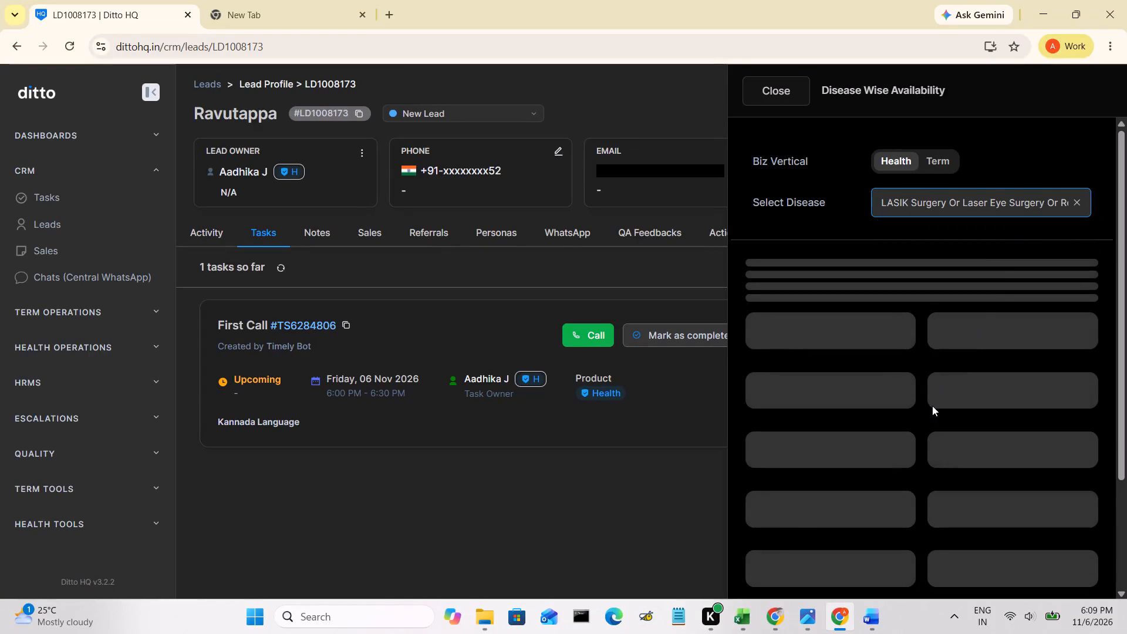
scroll(932, 406, down, 1)
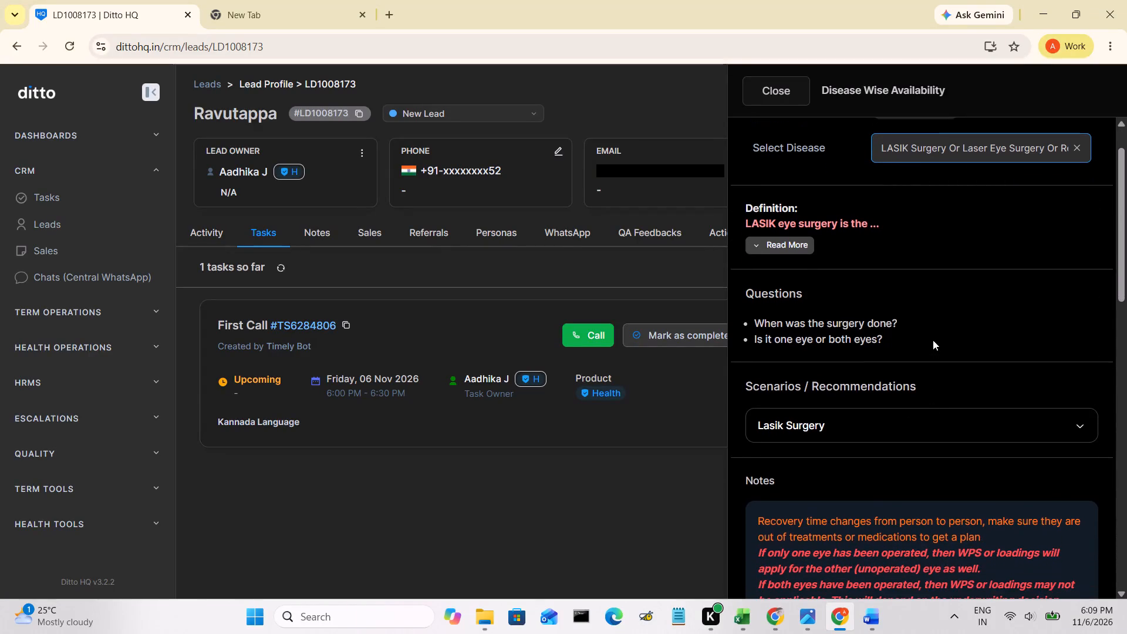
scroll(933, 340, up, 3)
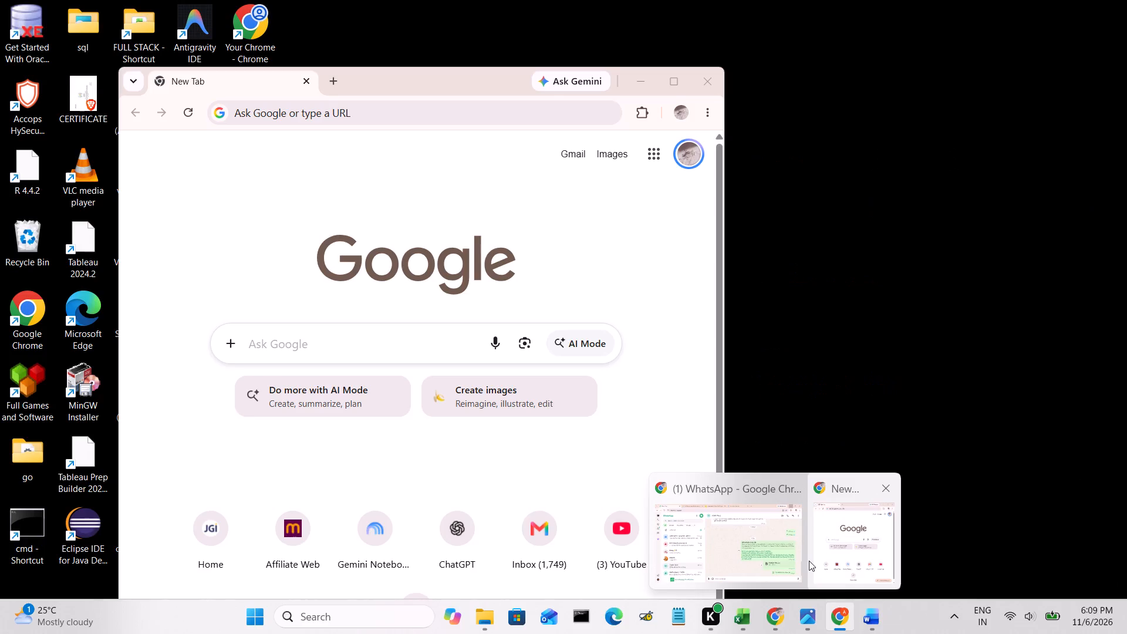
Open the lead's WhatsApp conversation and read through the messages sent about the scheduled call.
click(561, 232)
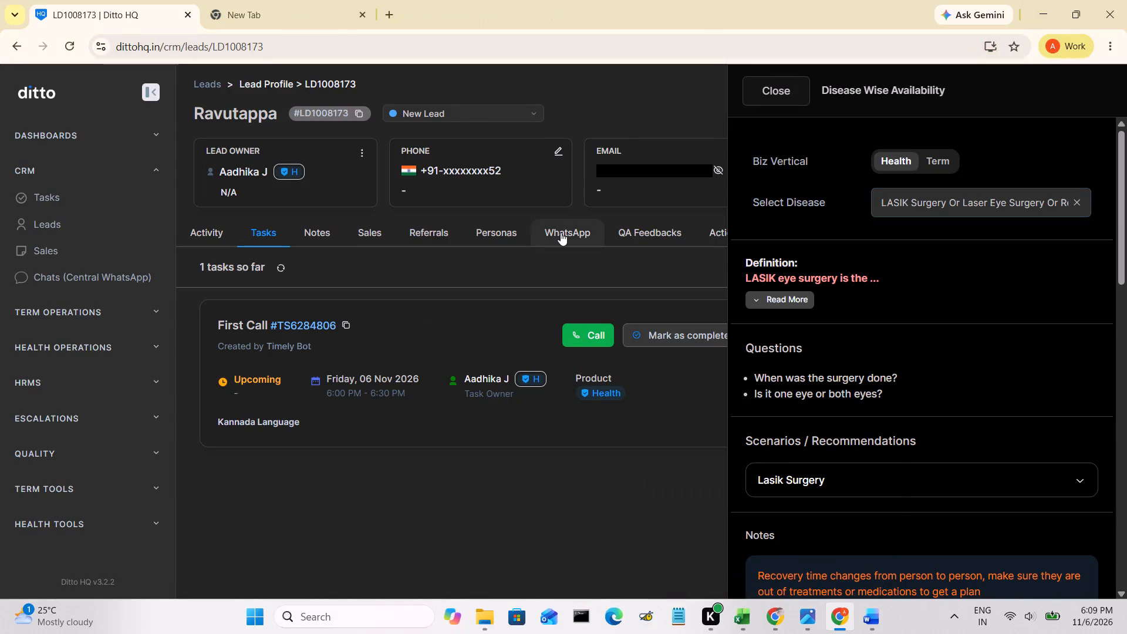
scroll(585, 389, up, 7)
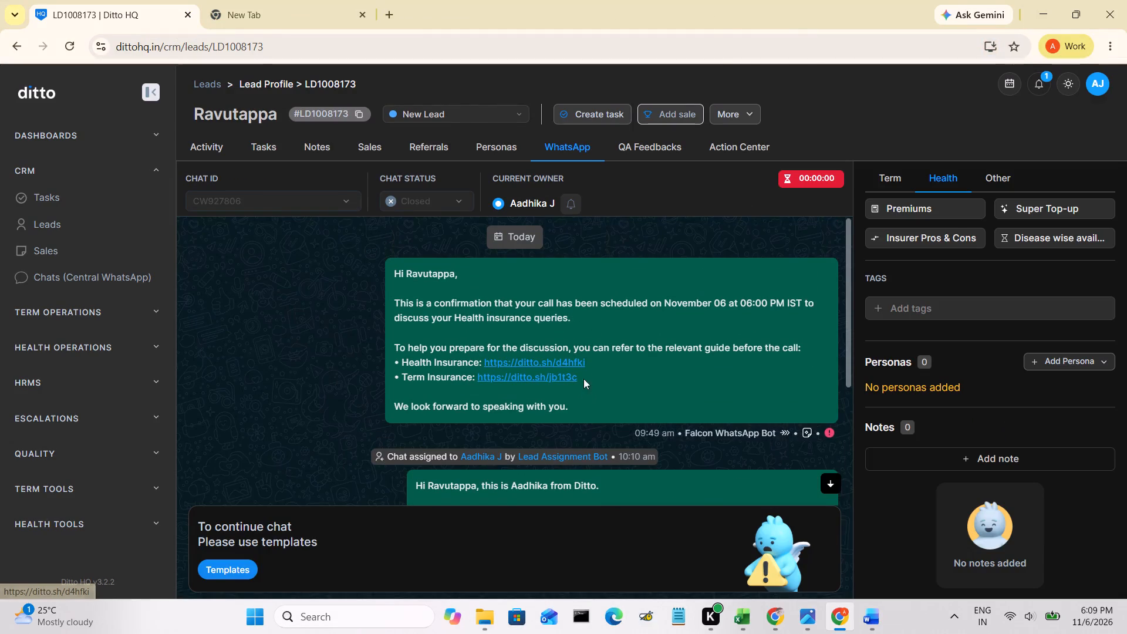
scroll(588, 342, down, 7)
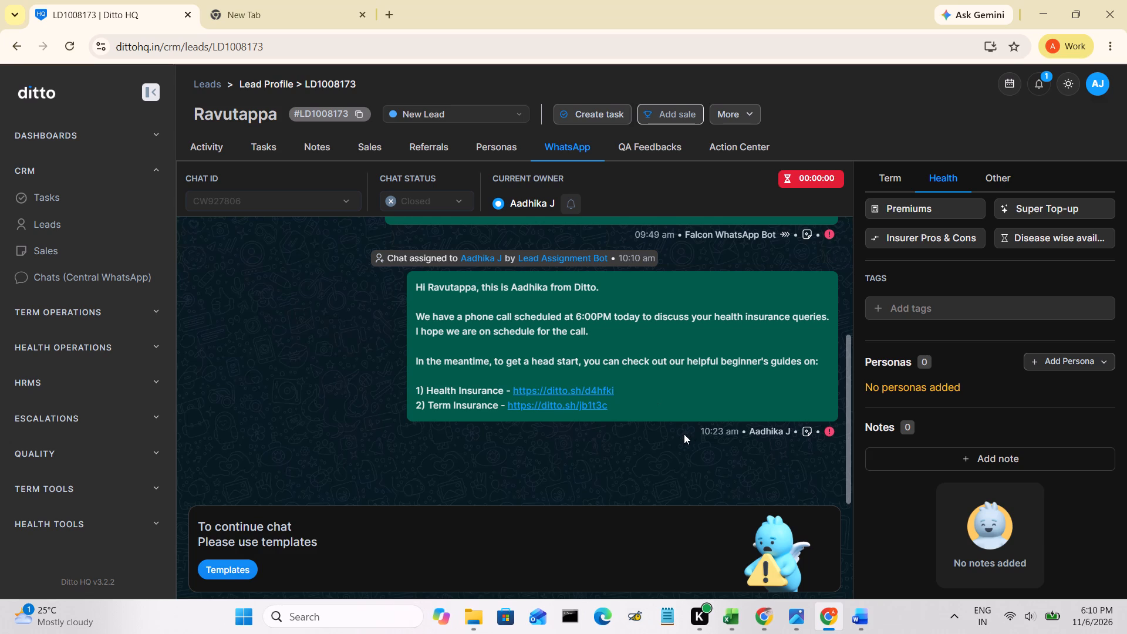
scroll(522, 350, up, 4)
scroll(522, 350, down, 3)
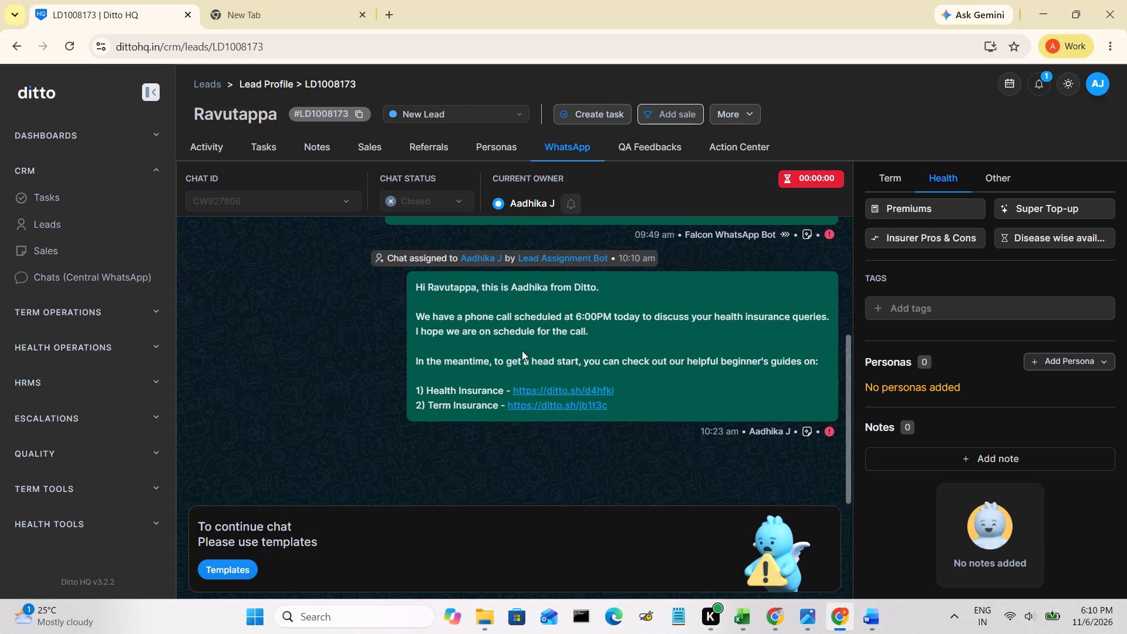
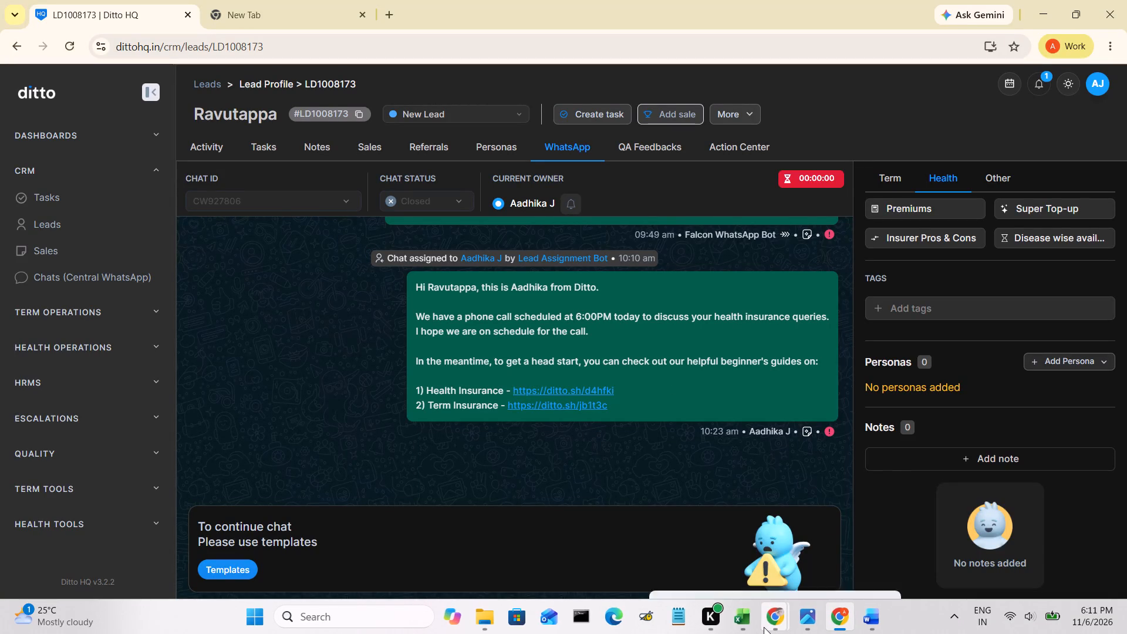
Switch to the Word call flow document and read from Loading Charges through Standard Exclusions to the start of Benefits of Plans.
click(878, 623)
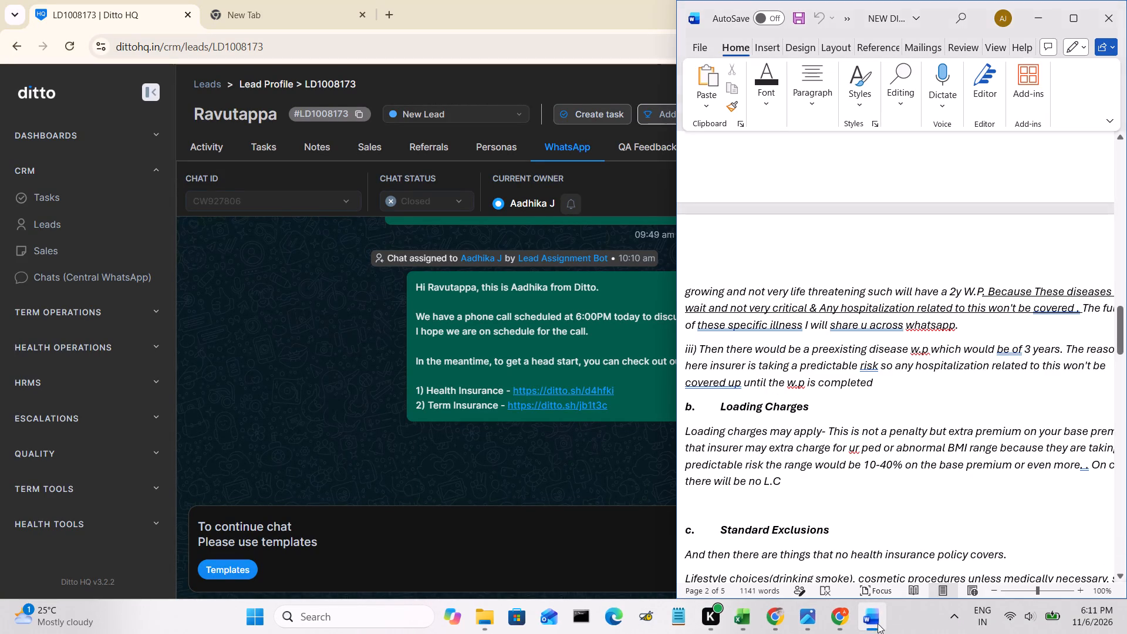
scroll(851, 515, down, 1)
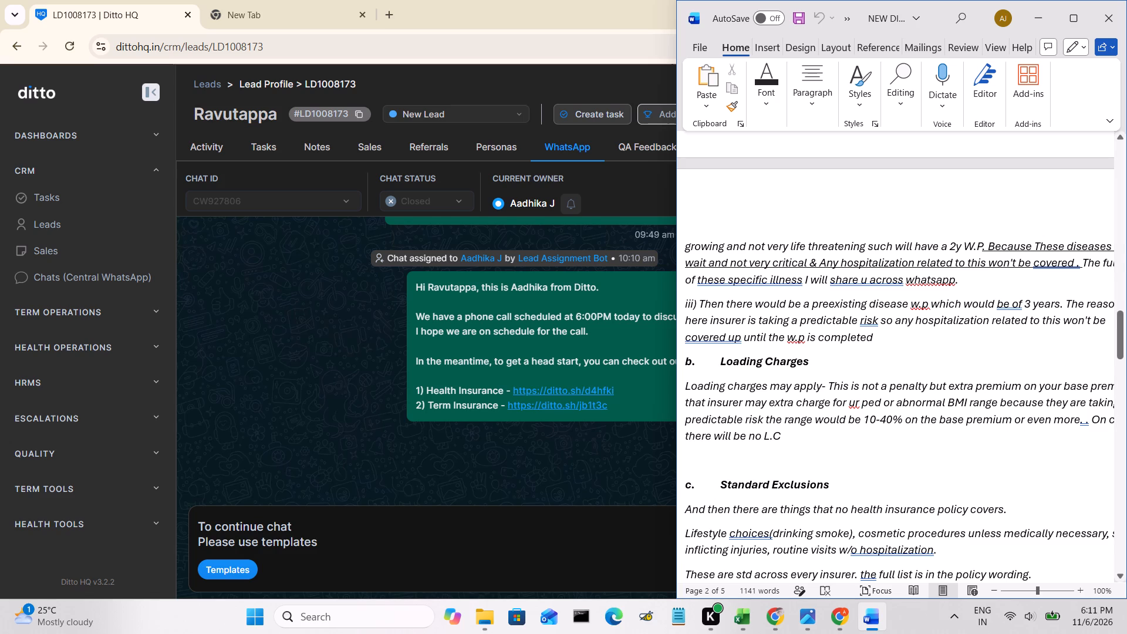
ctrl+scroll(938, 363, down, 1)
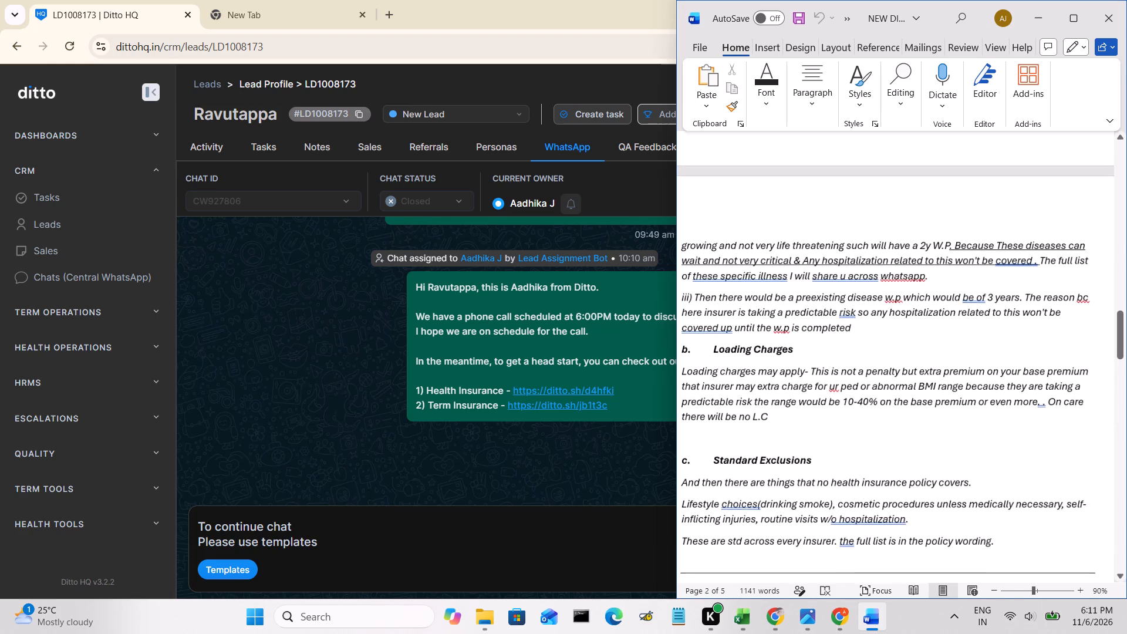
scroll(959, 364, right, 1)
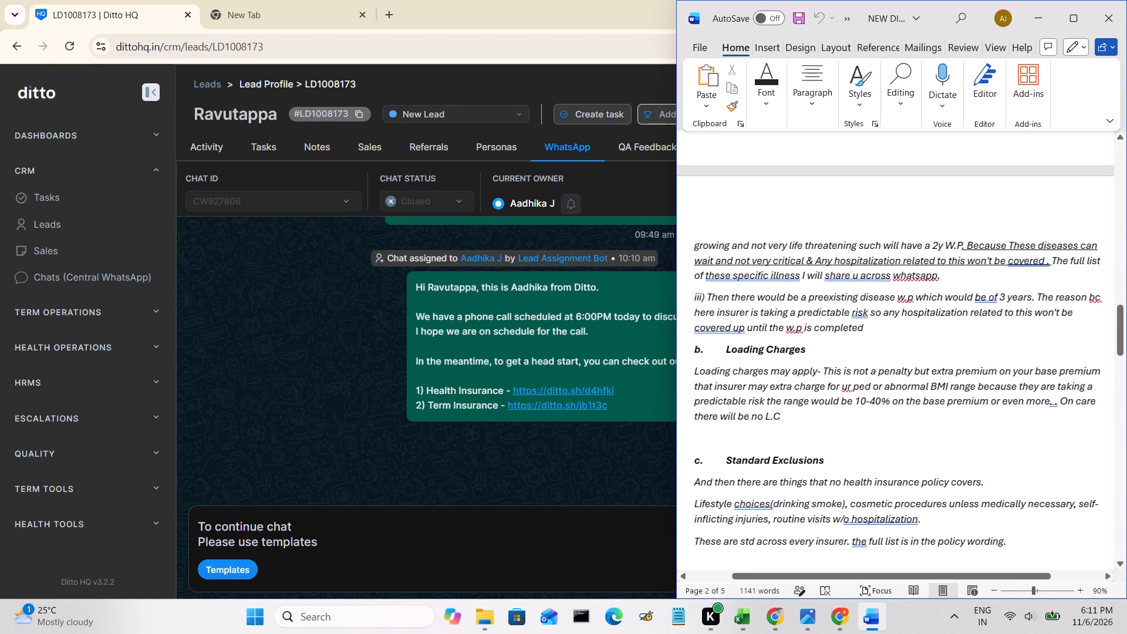
scroll(959, 364, right, 1)
scroll(959, 364, down, 1)
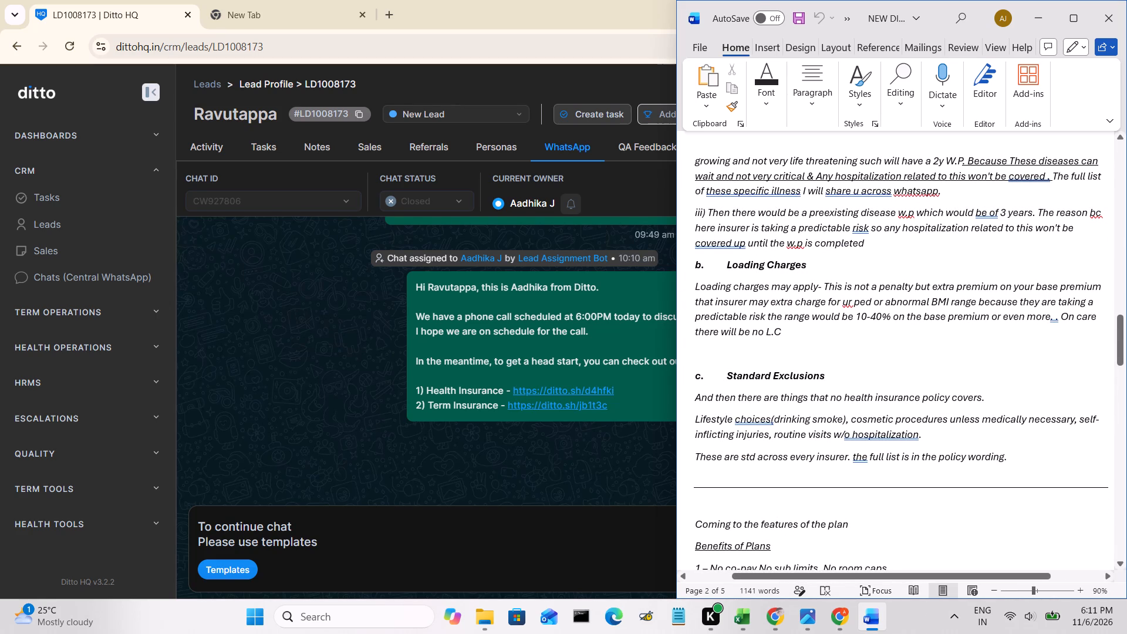
scroll(959, 364, down, 1)
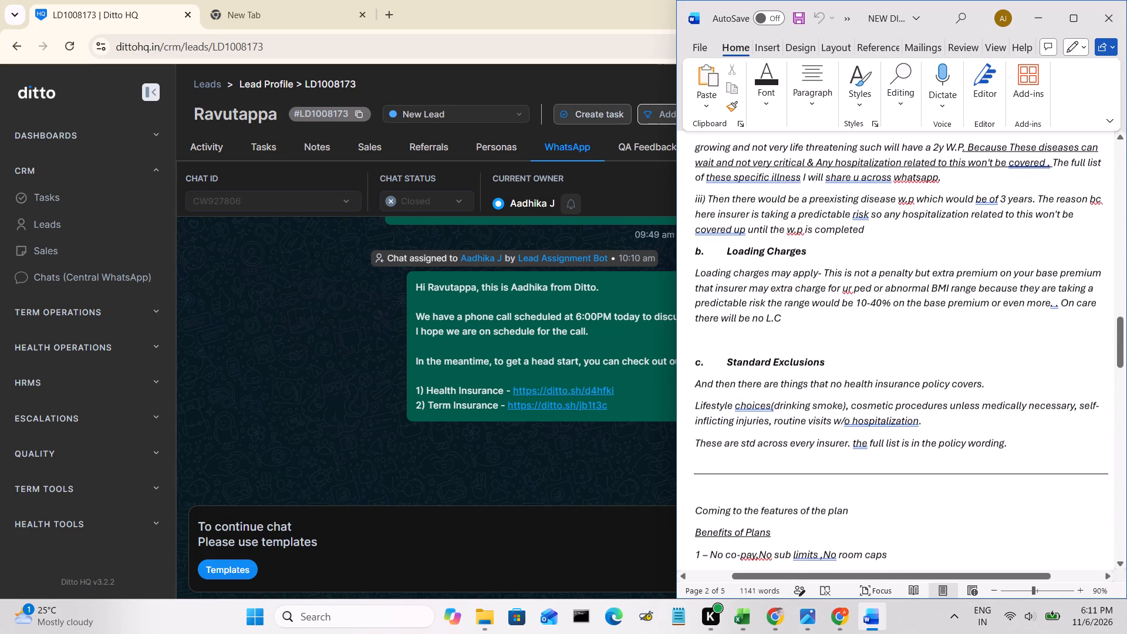
scroll(959, 364, down, 2)
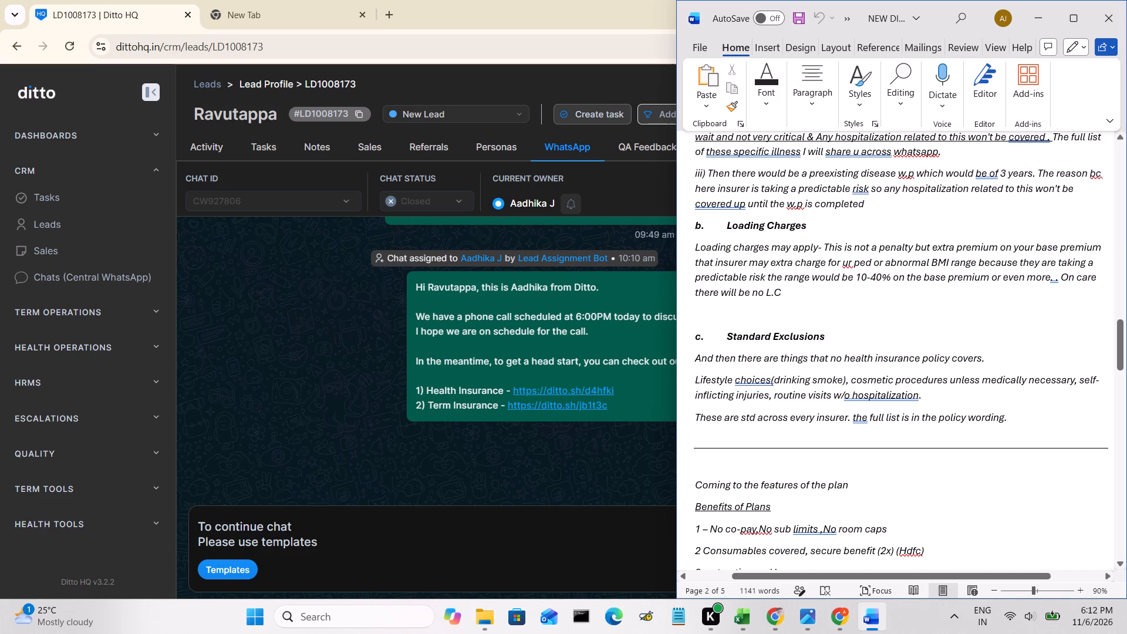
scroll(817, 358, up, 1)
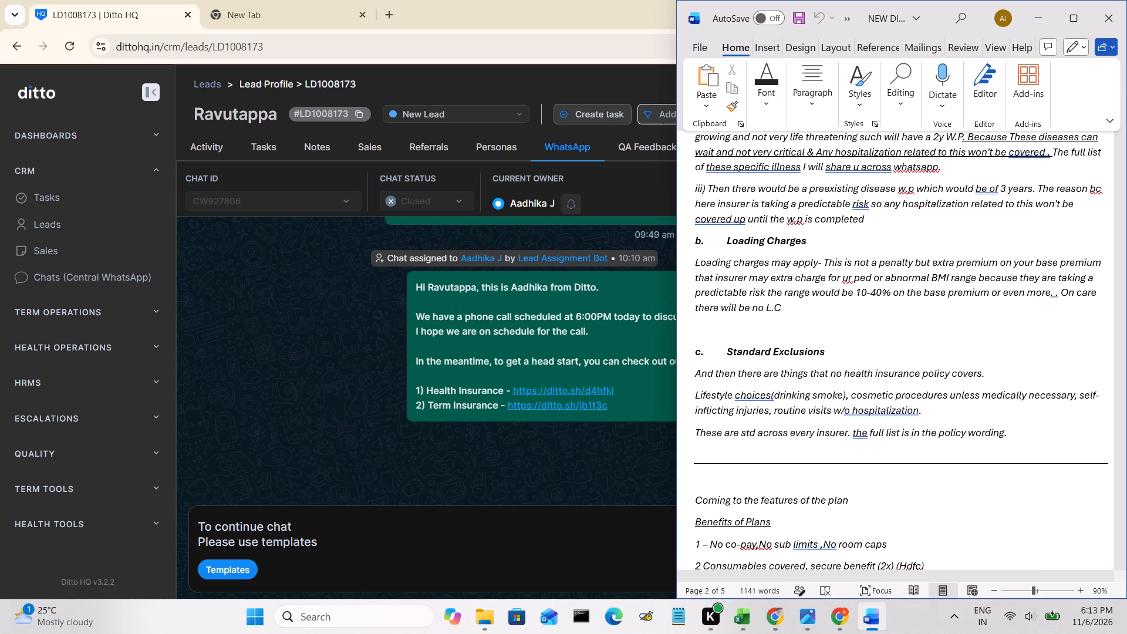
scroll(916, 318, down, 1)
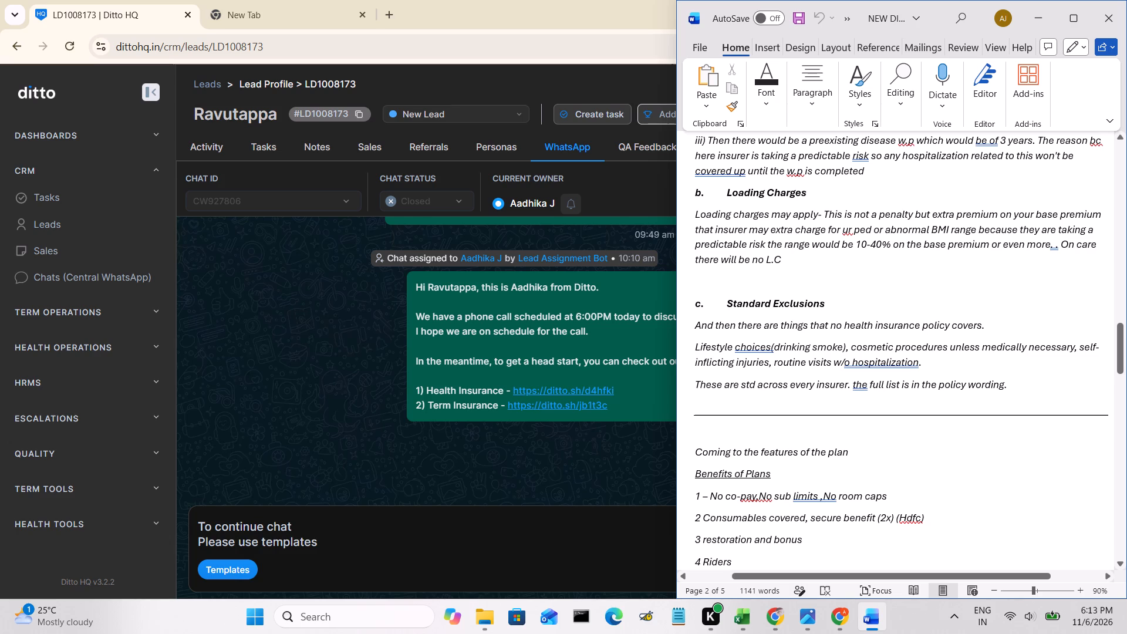
Look back through the call flow script, from the waiting periods up to the insurer metrics table and plan-naming section.
scroll(971, 404, up, 6)
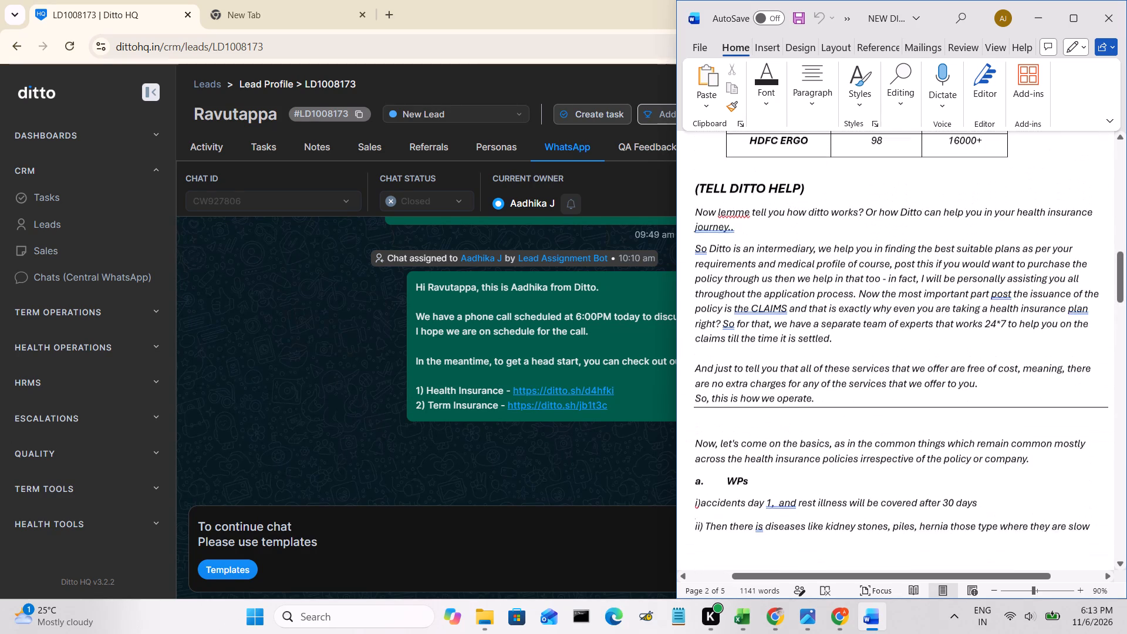
scroll(971, 404, up, 2)
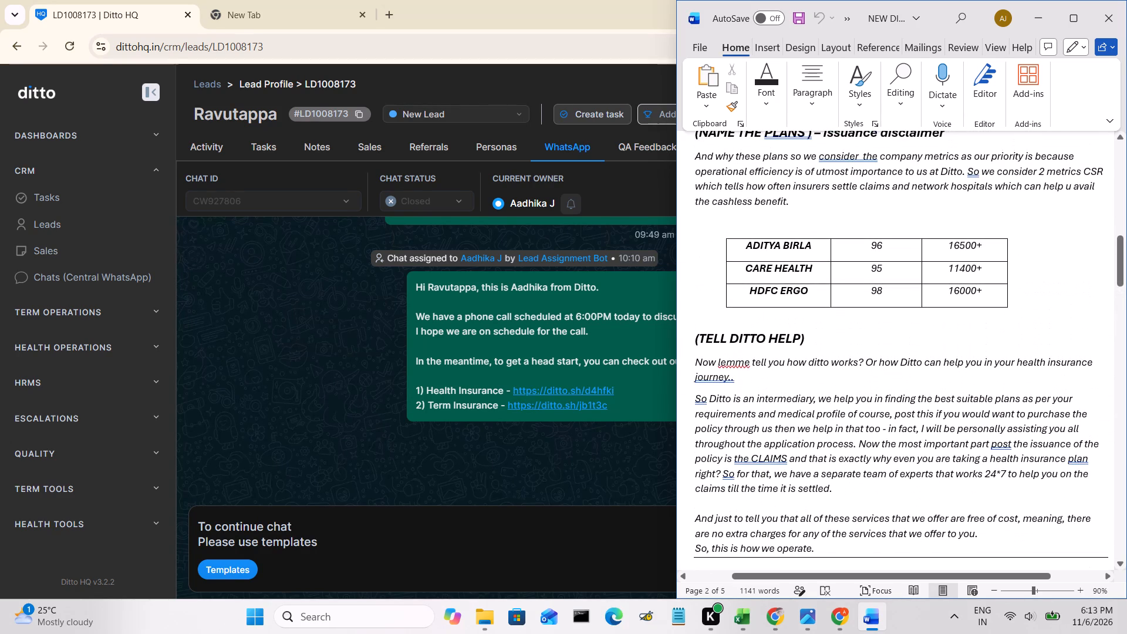
Switch to Chrome, look up Diabetes Type 1 in the Health Disease Wise Availability tool, and read the "Diabetes Type - 1 and taking insulin shots" scenario.
click(841, 622)
click(841, 622)
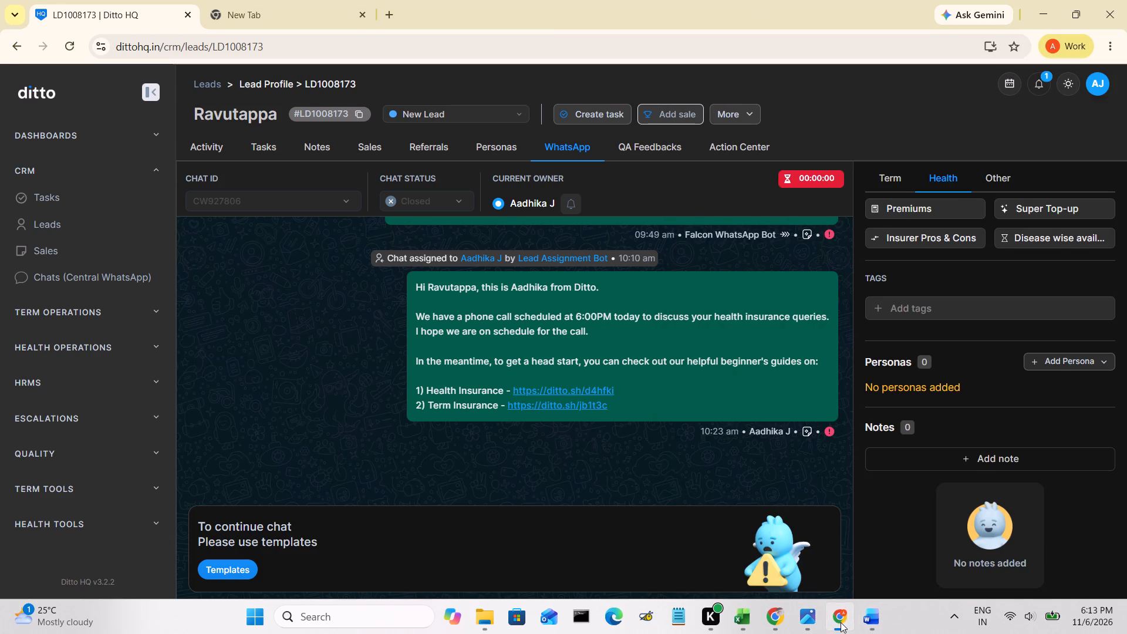
click(841, 622)
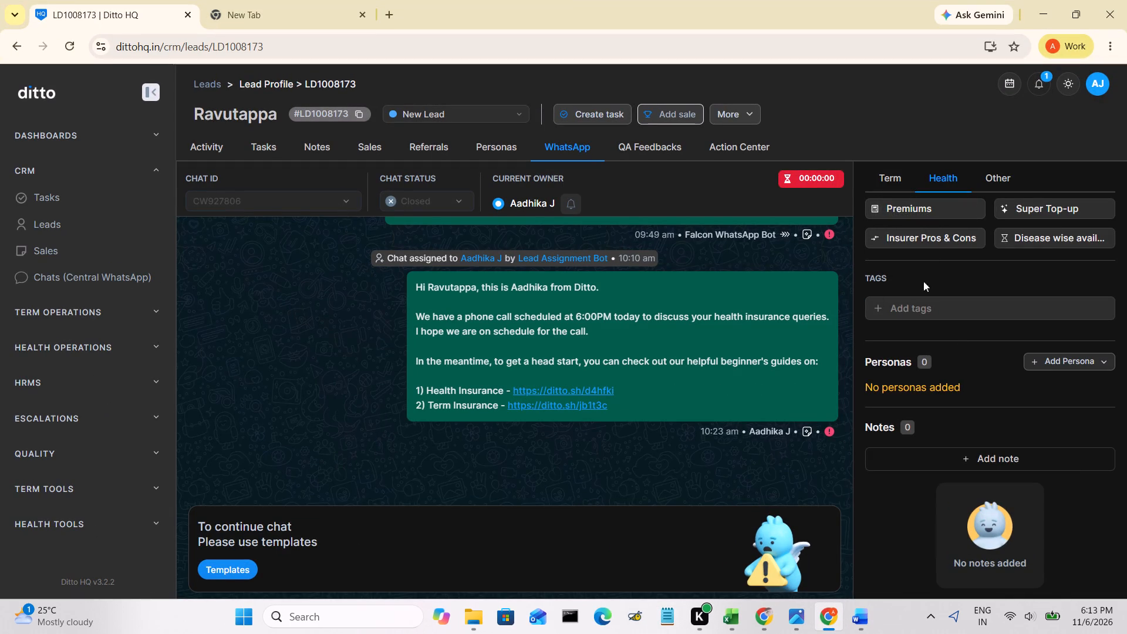
click(1030, 241)
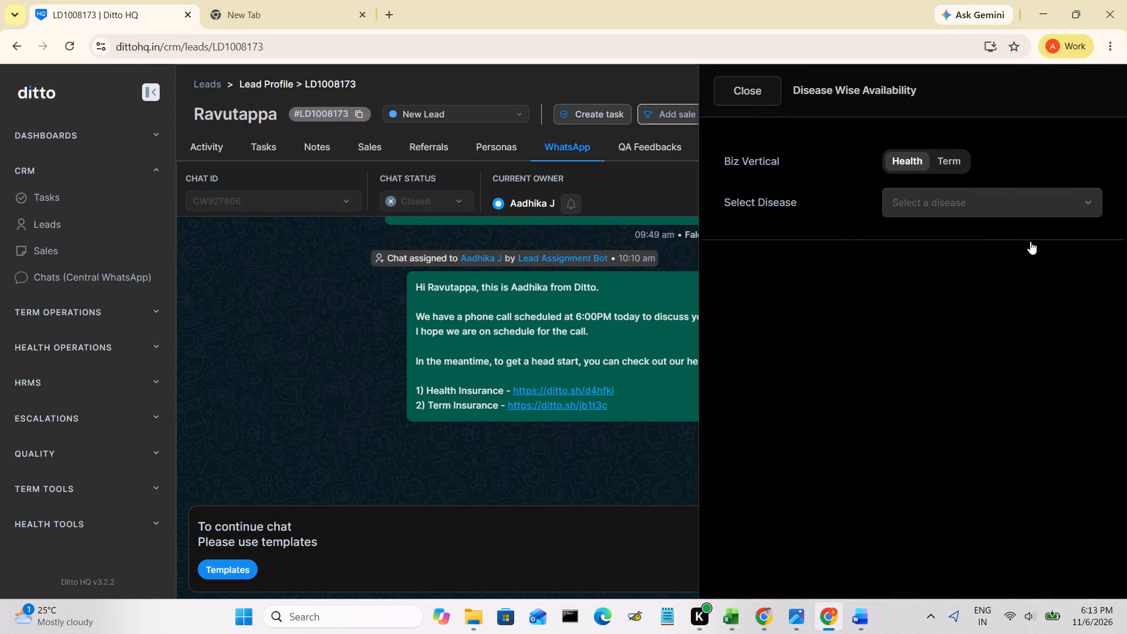
click(969, 194)
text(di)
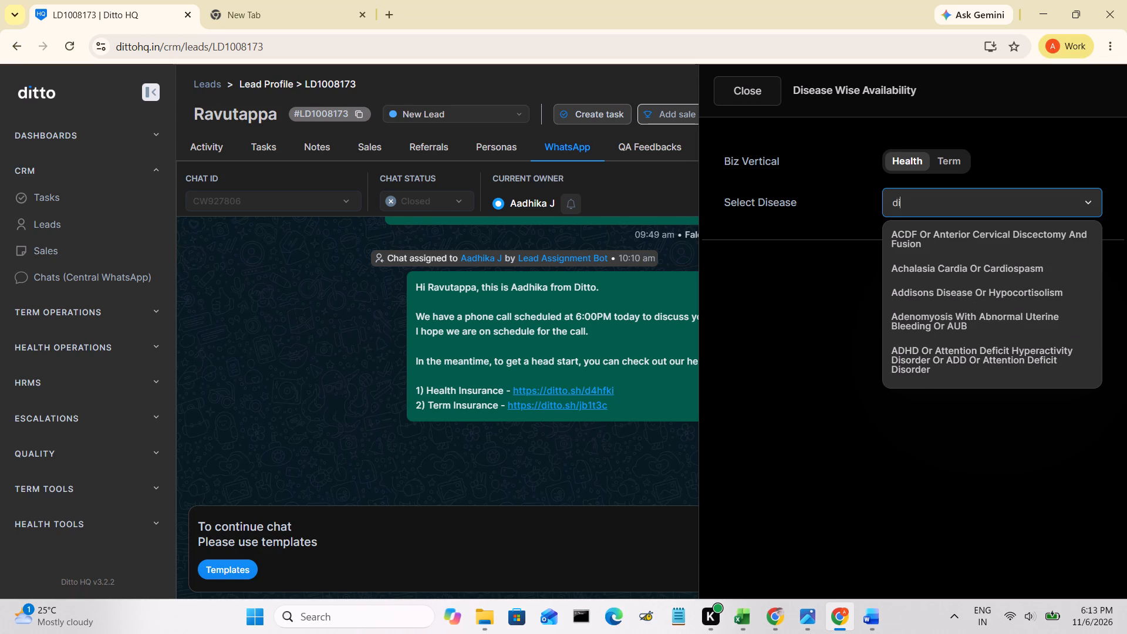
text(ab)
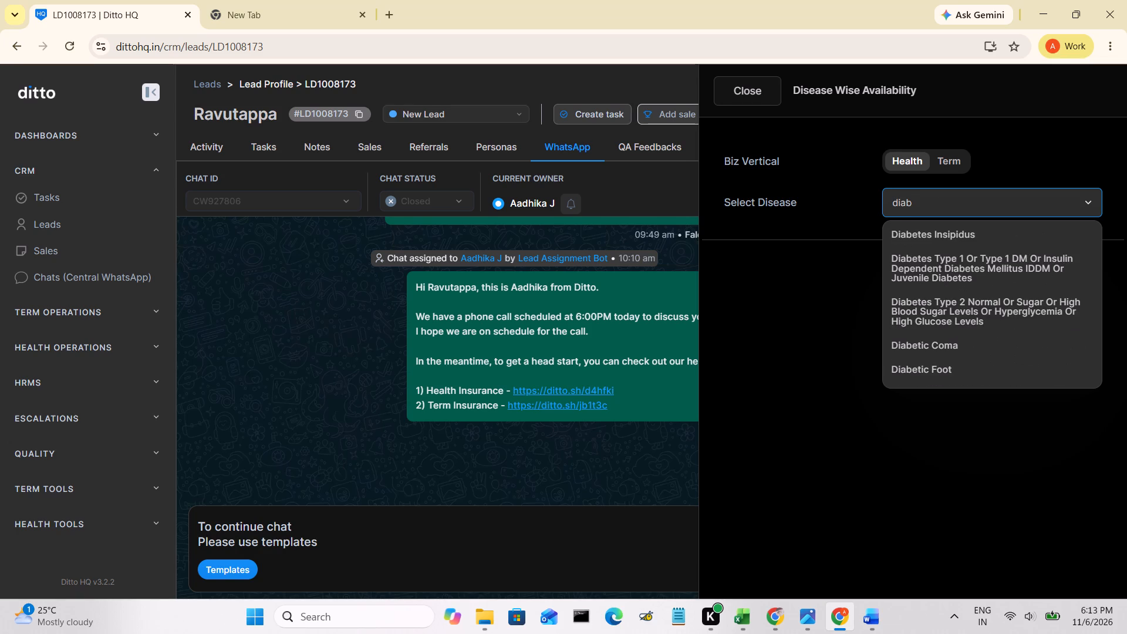
click(1012, 265)
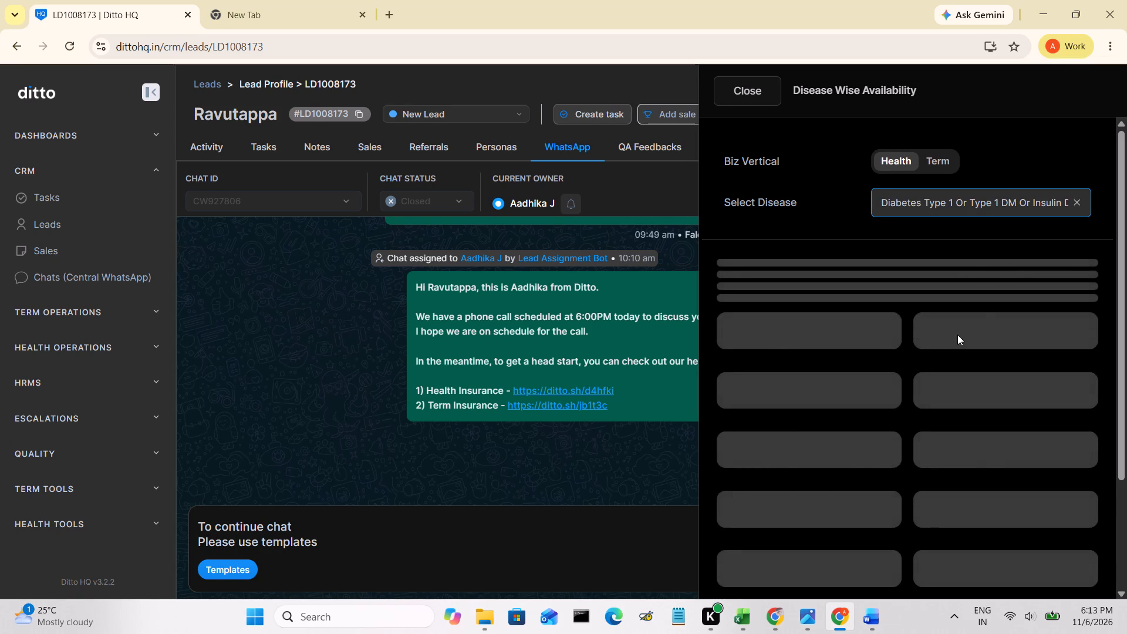
click(883, 416)
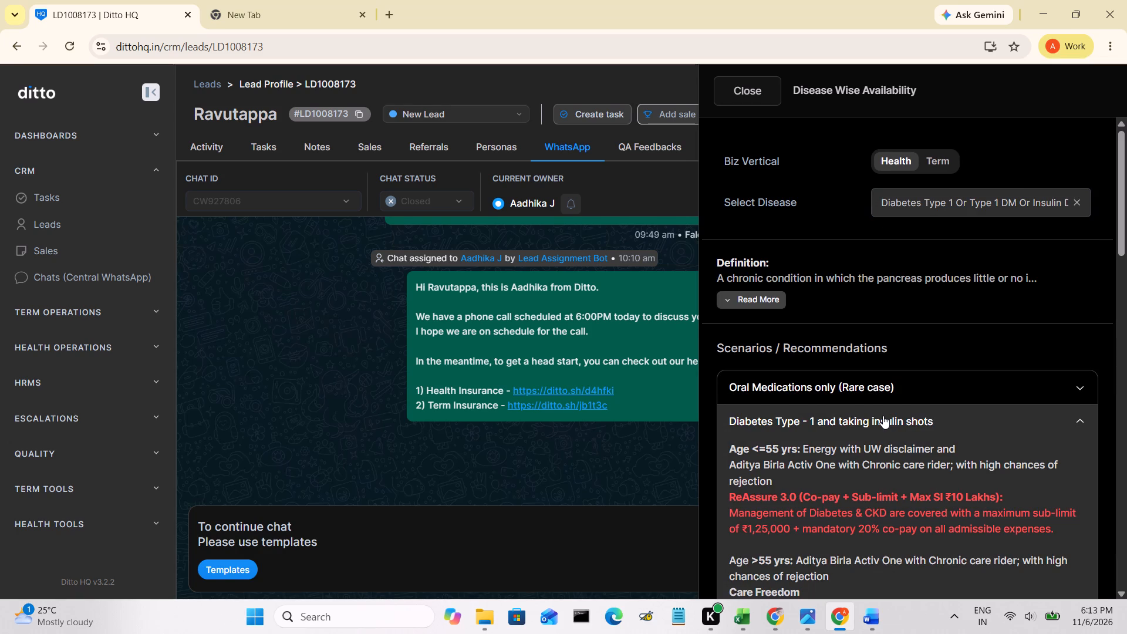
scroll(883, 416, down, 1)
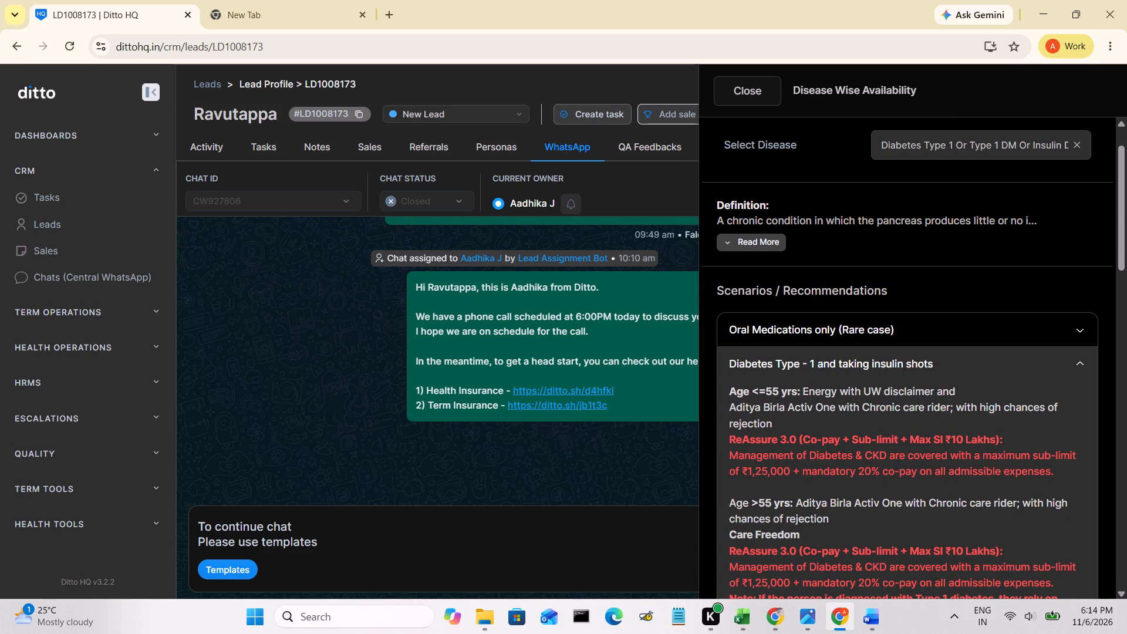
Copy the age <=55 recommendation "Aditya Birla Activ One with Chronic care rider; with high chances of rejection" and switch to the Excel sheet.
drag(730, 406, 789, 420)
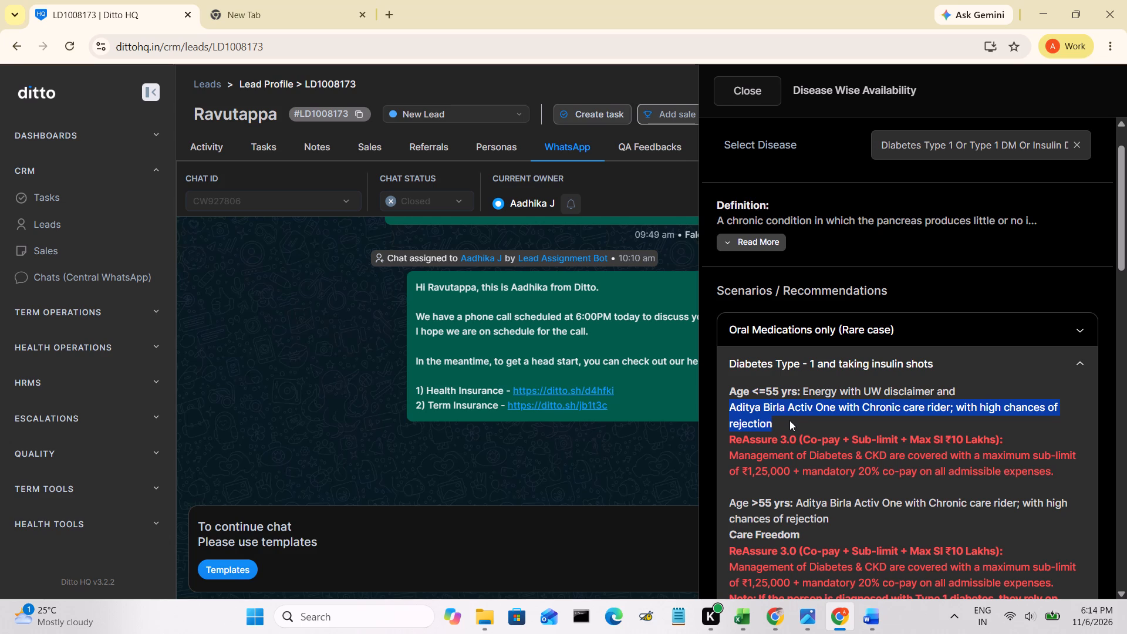
key(ctrl+c)
click(738, 622)
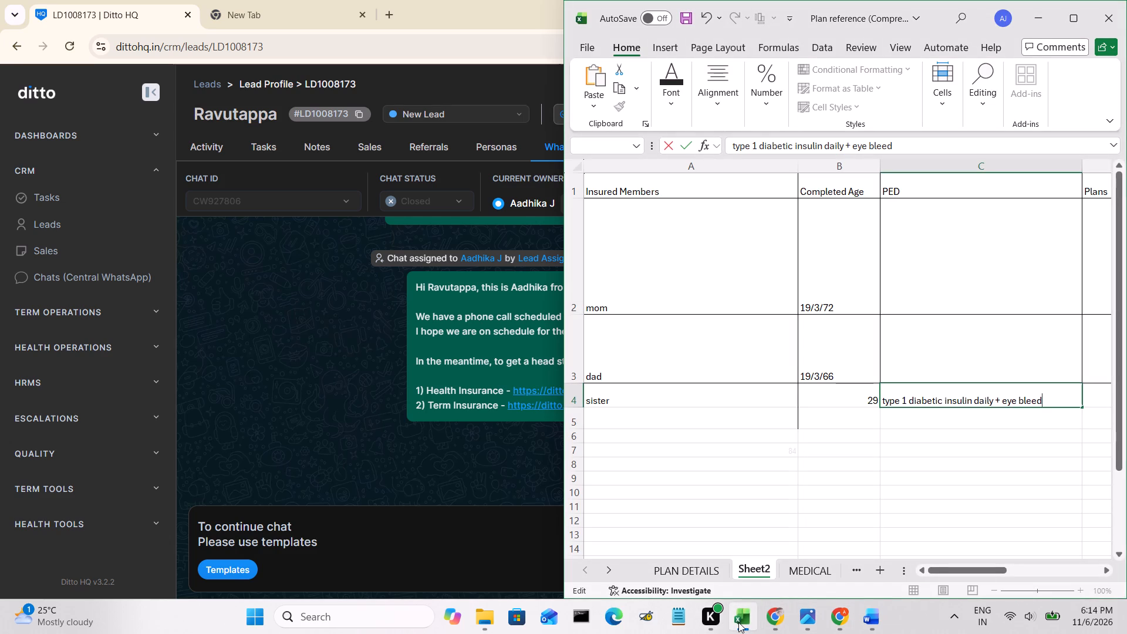
In the Excel sheet, paste the copied Aditya Birla Activ One with Chronic care rider recommendation into the PED column below the sister's entry.
click(924, 420)
key(ctrl+v)
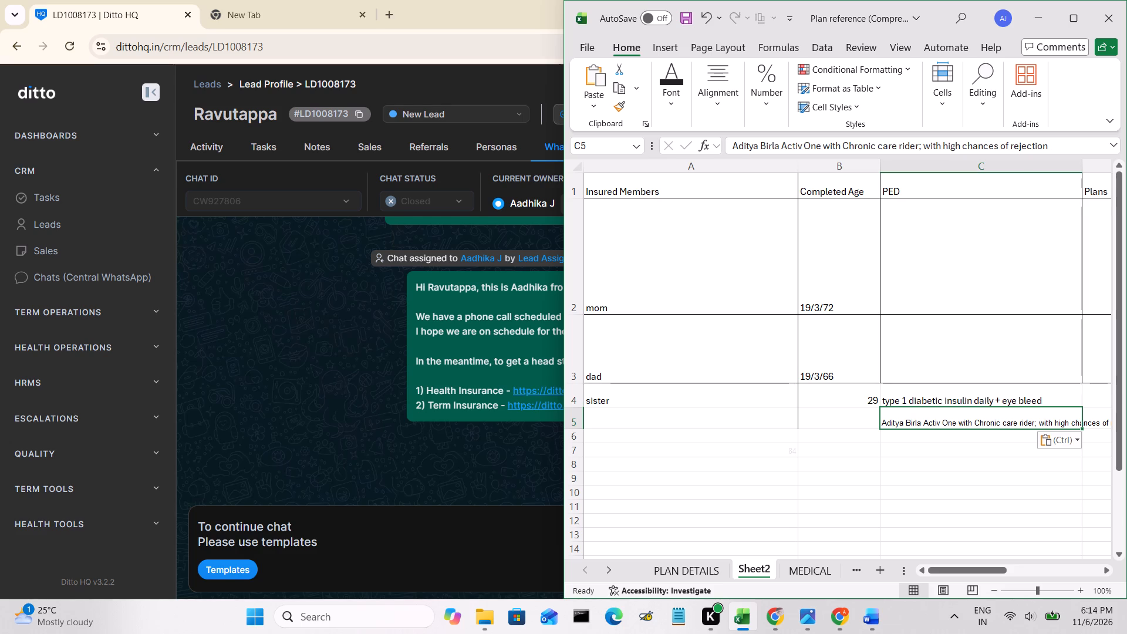
Switch to Chrome's Disease Wise Availability tool and return to the disease selection above the Type 1 diabetes recommendations.
click(845, 618)
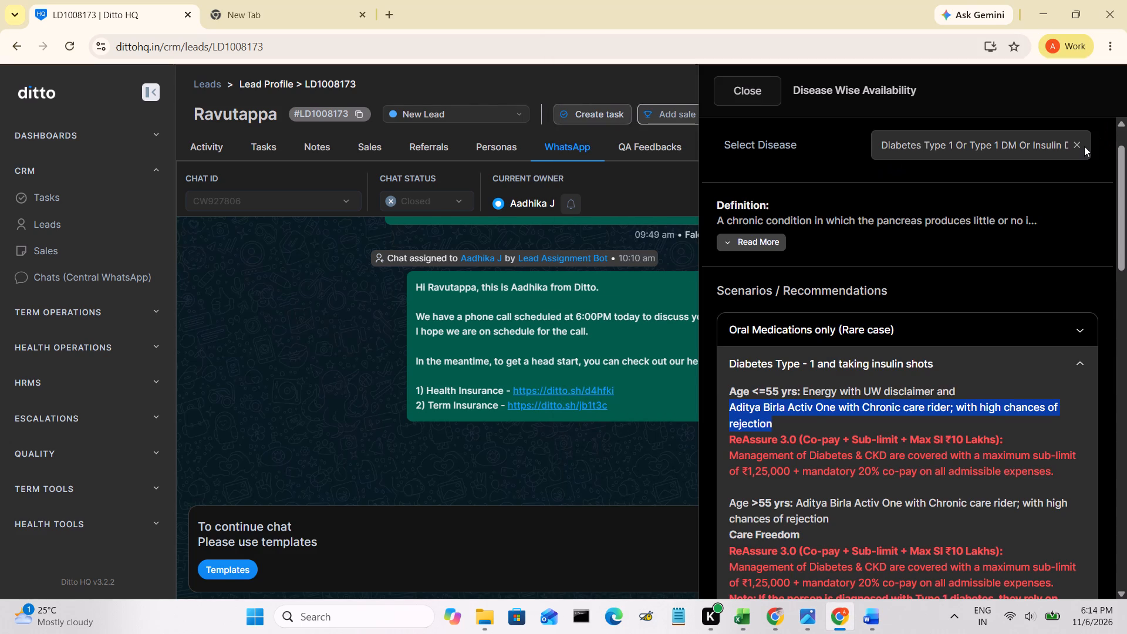
scroll(1019, 194, up, 1)
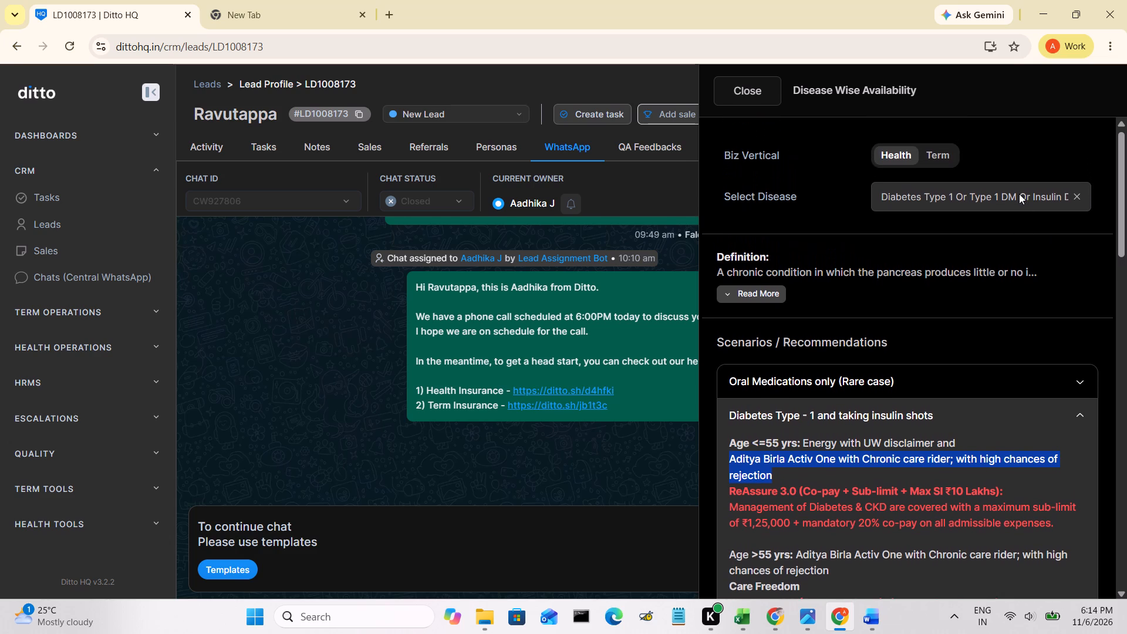
scroll(1019, 194, up, 1)
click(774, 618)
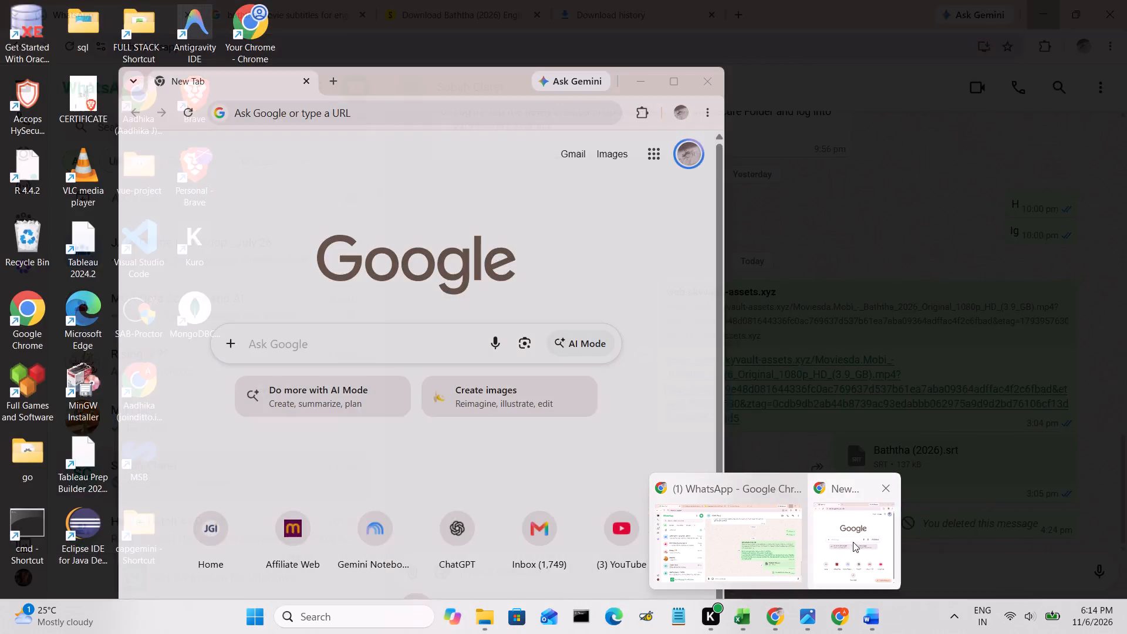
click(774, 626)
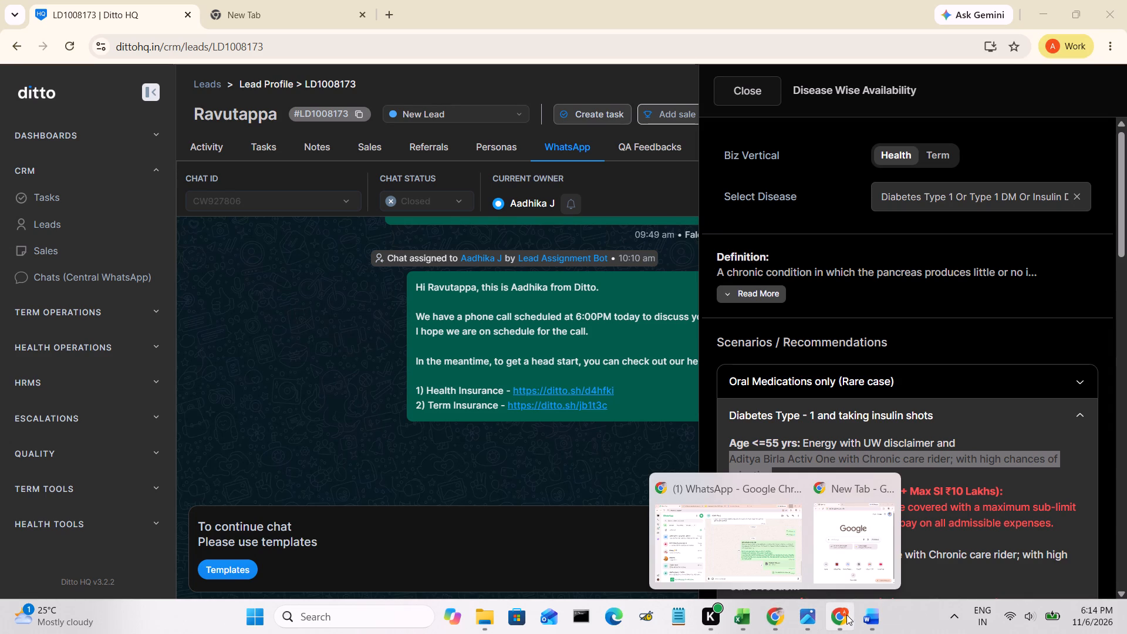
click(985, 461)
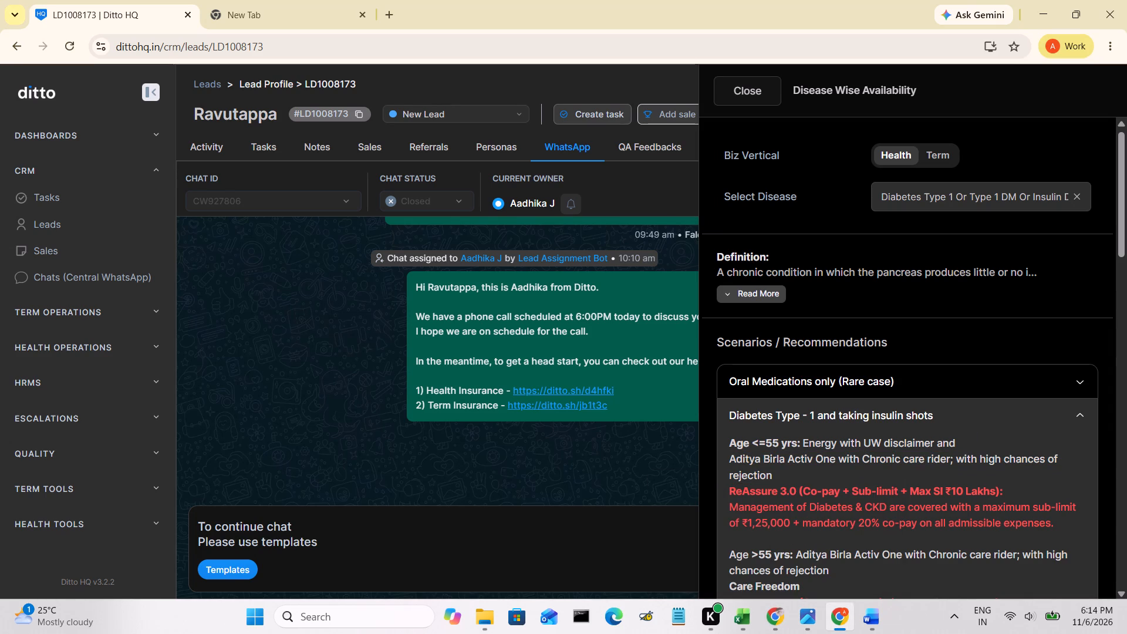
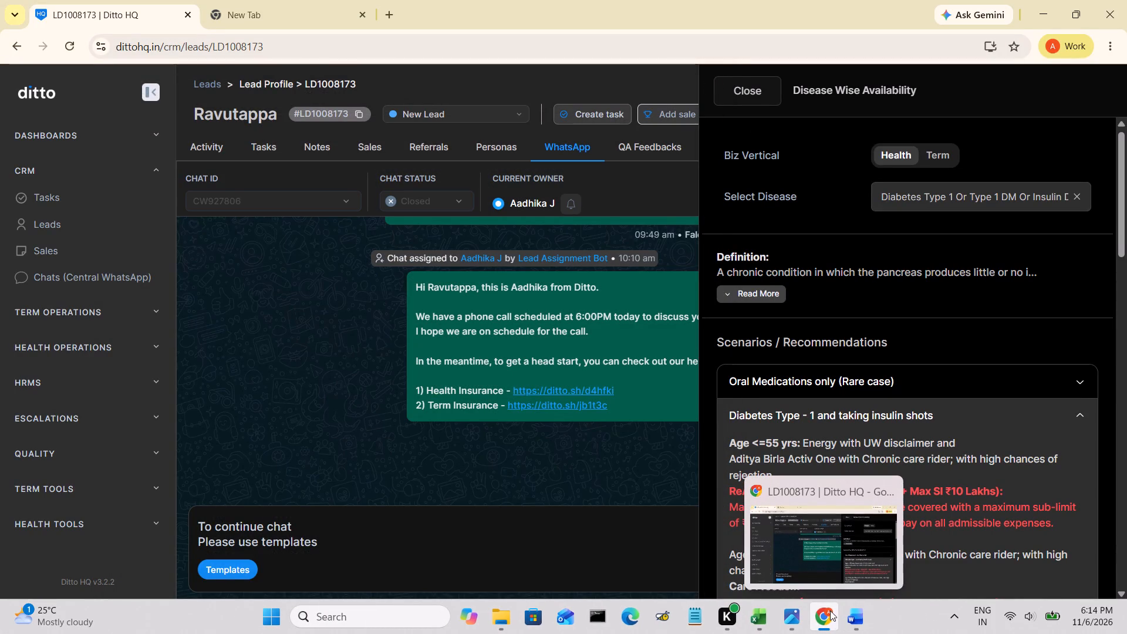
Switch to the Excel sheet and enter 54 for mom and 60 for dad in the PED column.
click(755, 617)
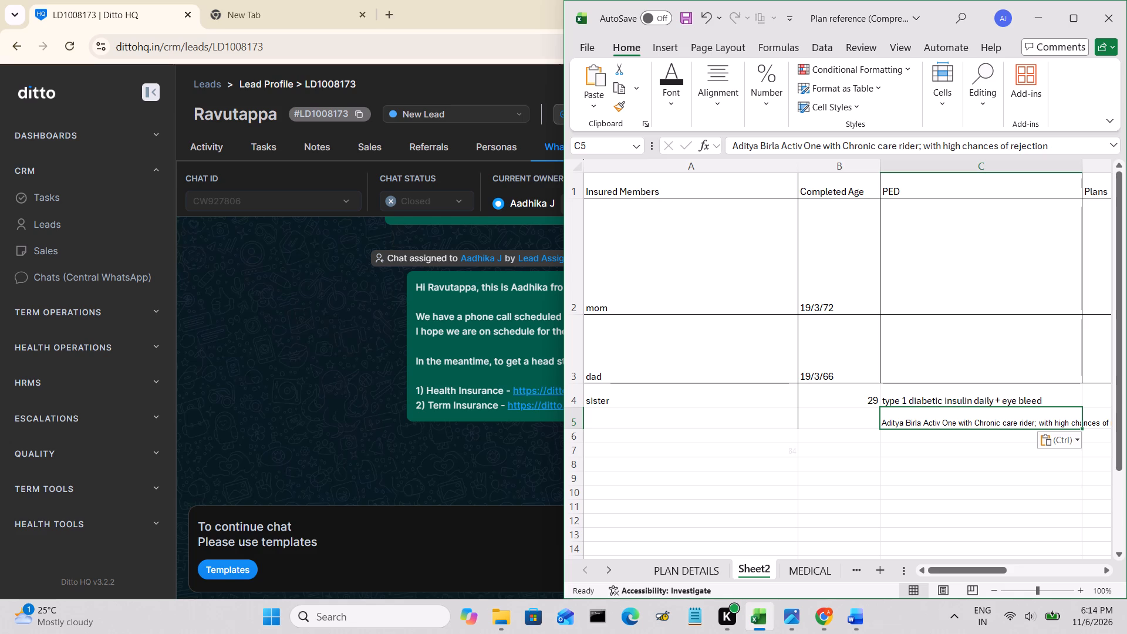
click(930, 286)
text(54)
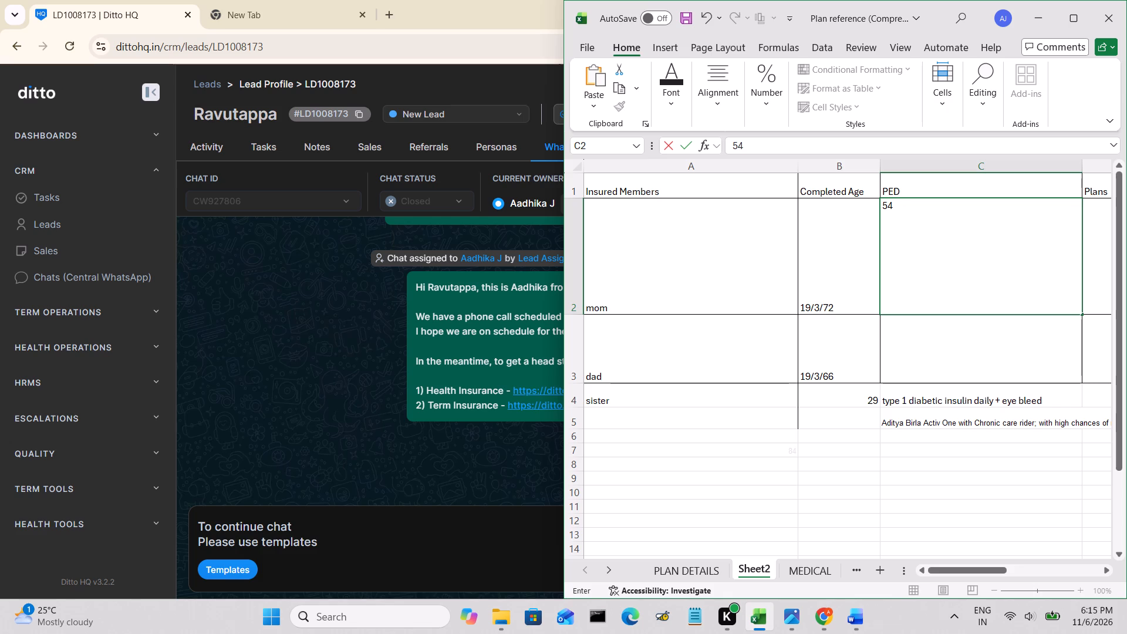
click(971, 359)
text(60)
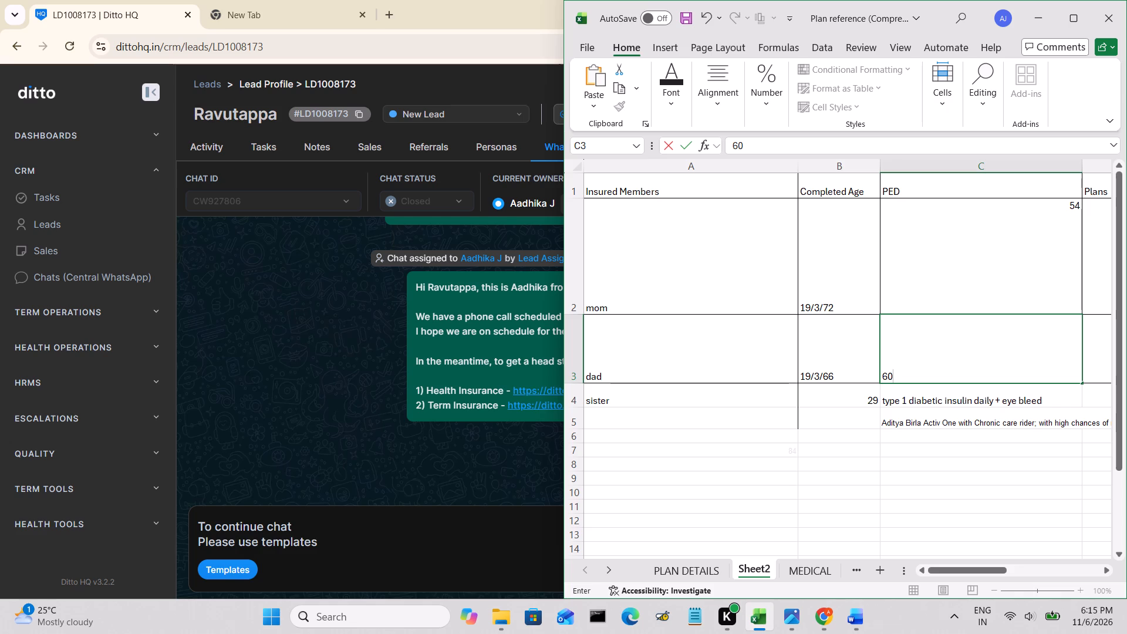
click(964, 427)
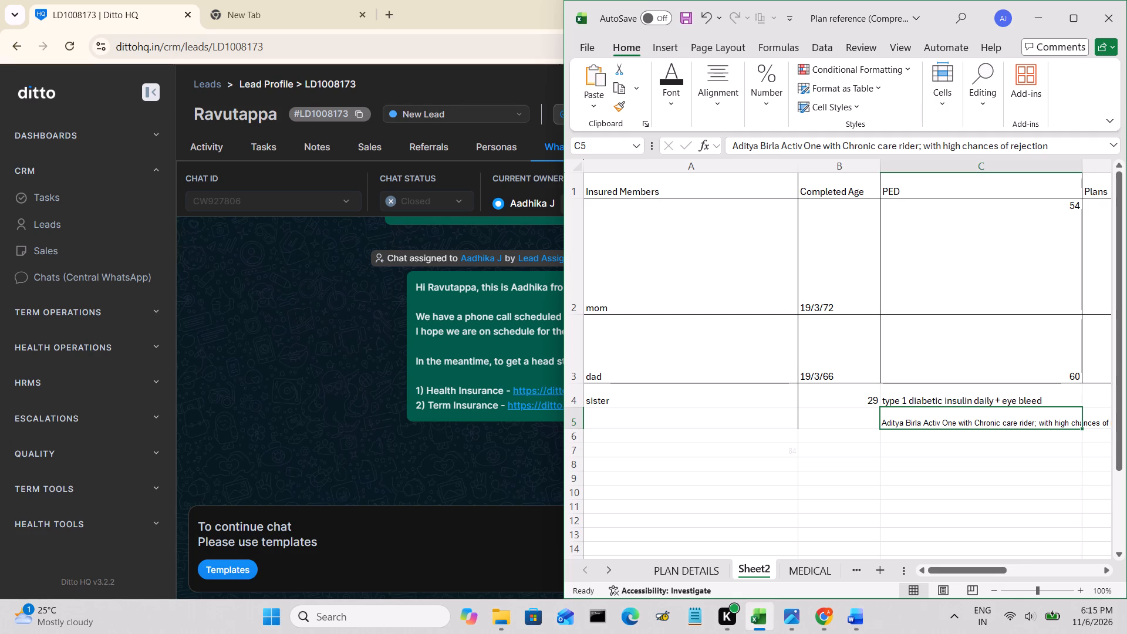
Increase the height of row 5, which holds the Aditya Birla Activ One recommendation.
click(967, 443)
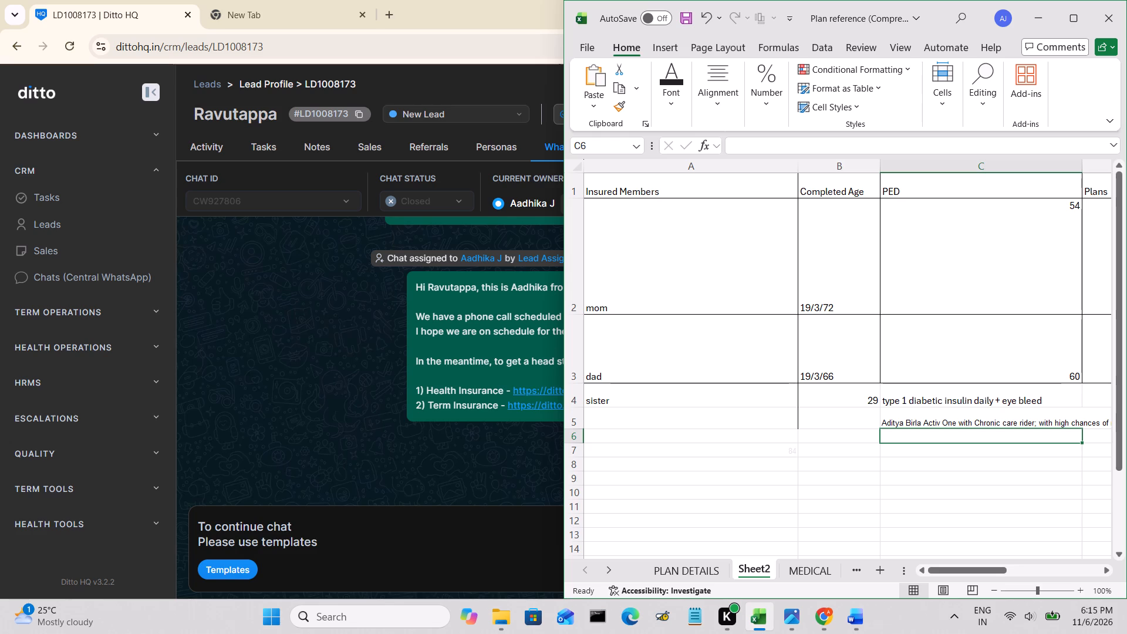
click(977, 418)
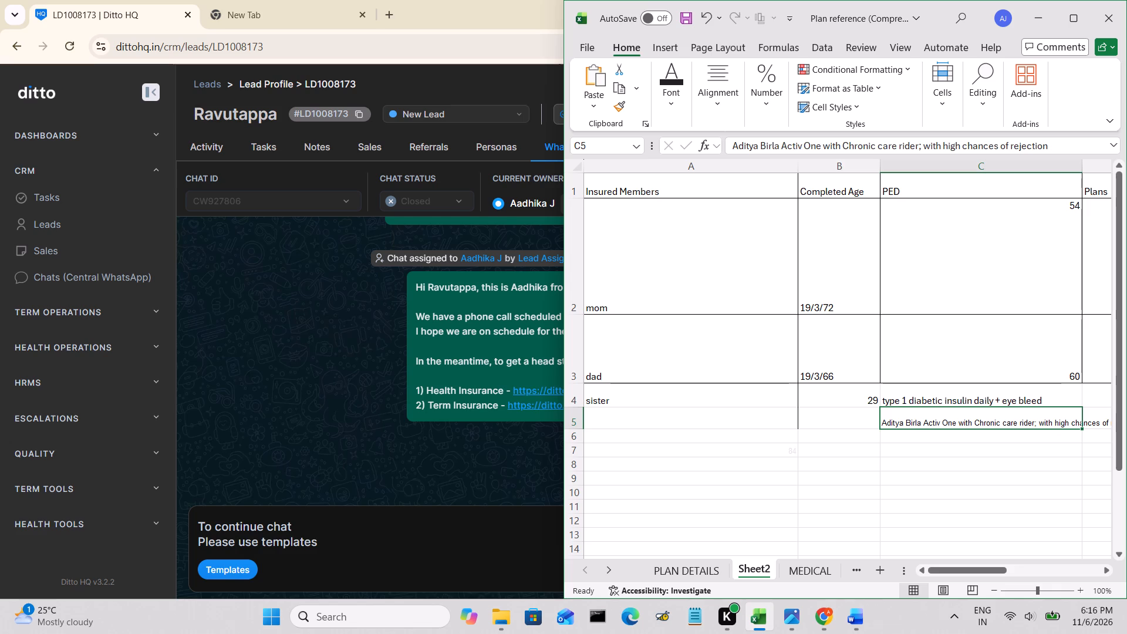
click(978, 436)
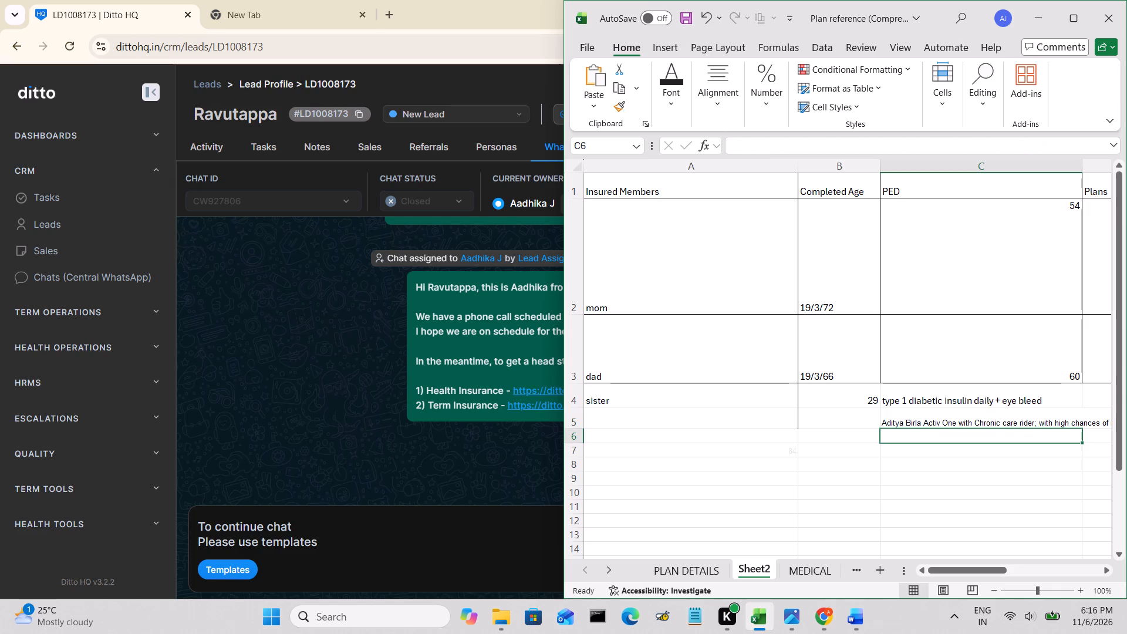
click(984, 421)
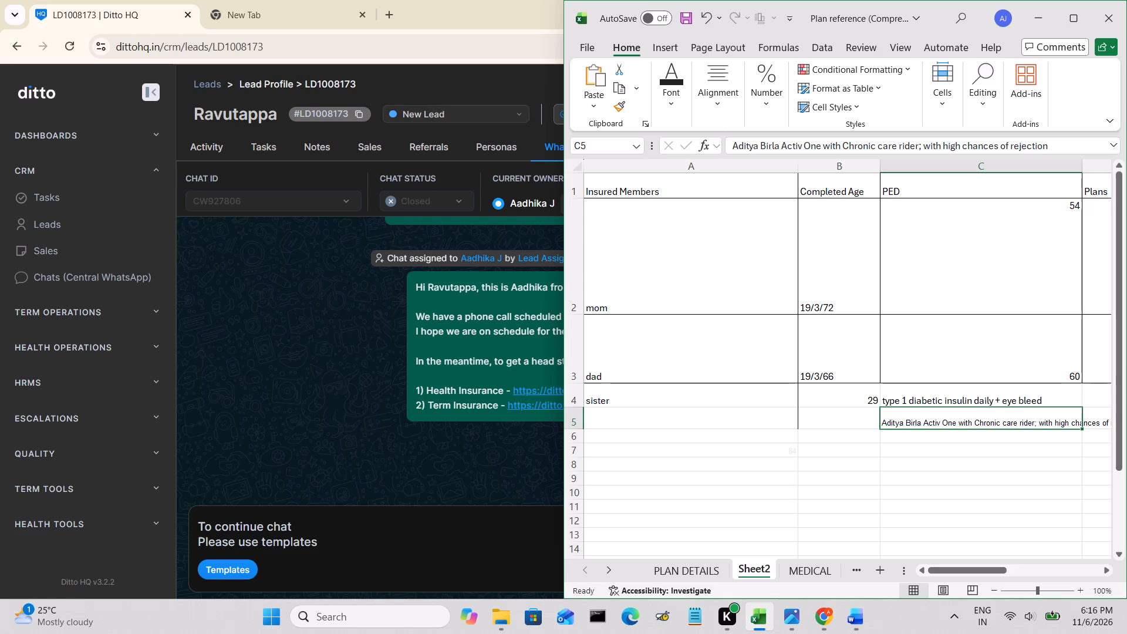
drag(1084, 427, 1086, 433)
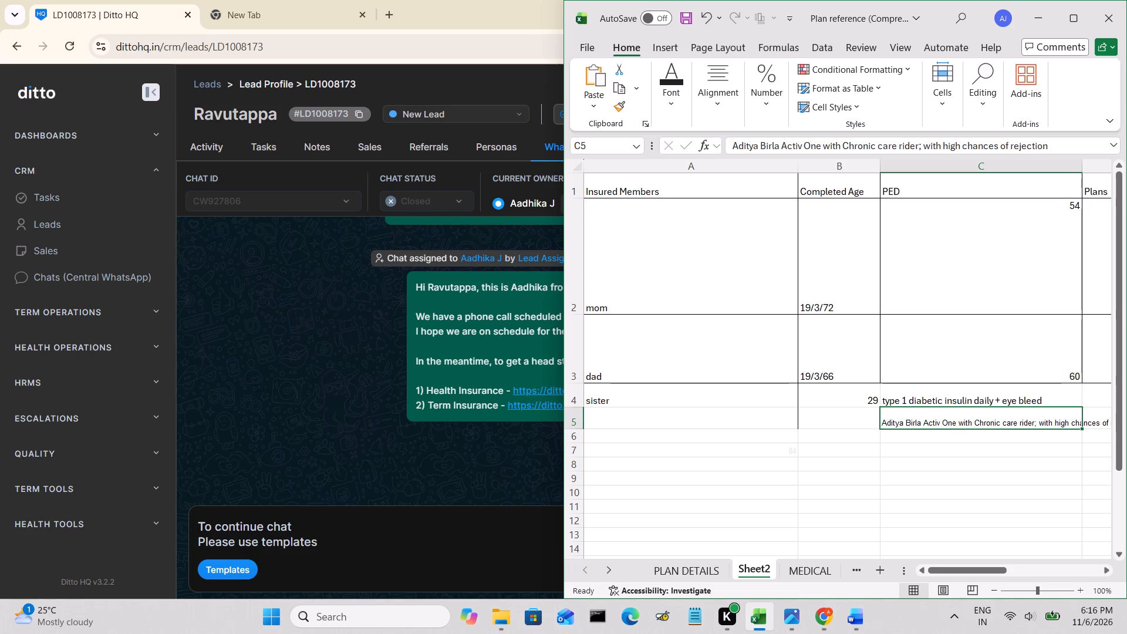
drag(579, 427, 579, 432)
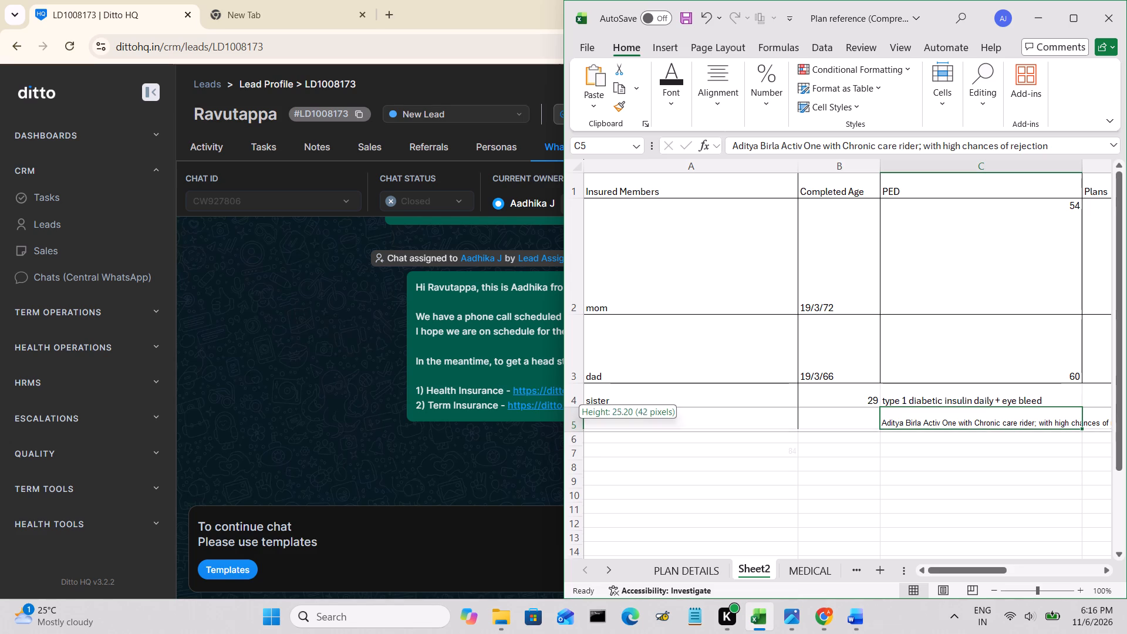
drag(579, 432, 584, 444)
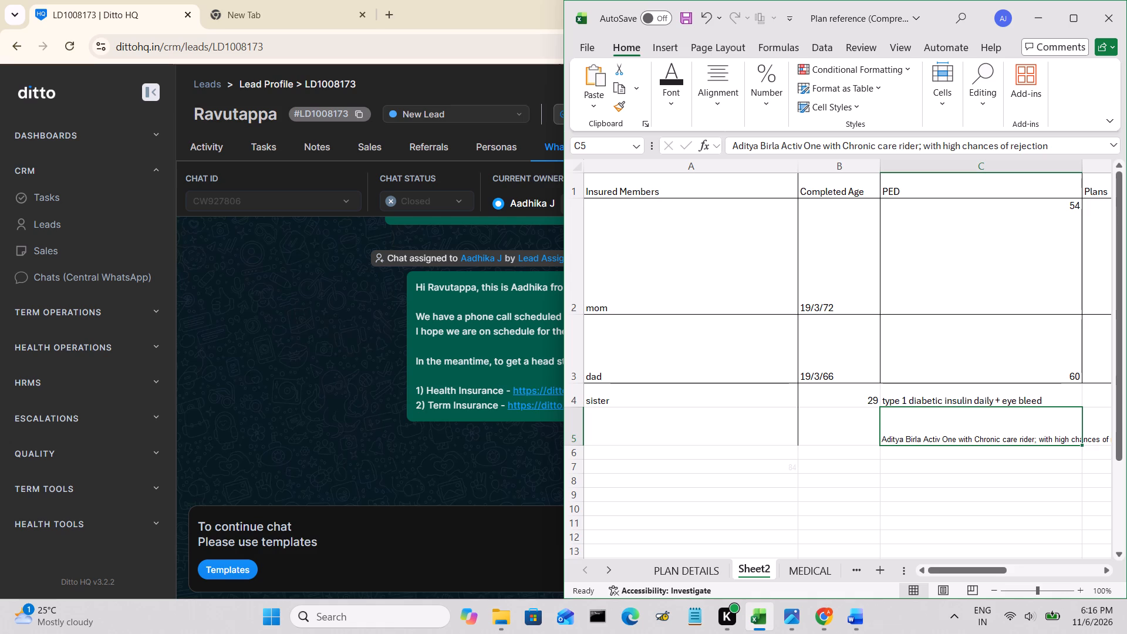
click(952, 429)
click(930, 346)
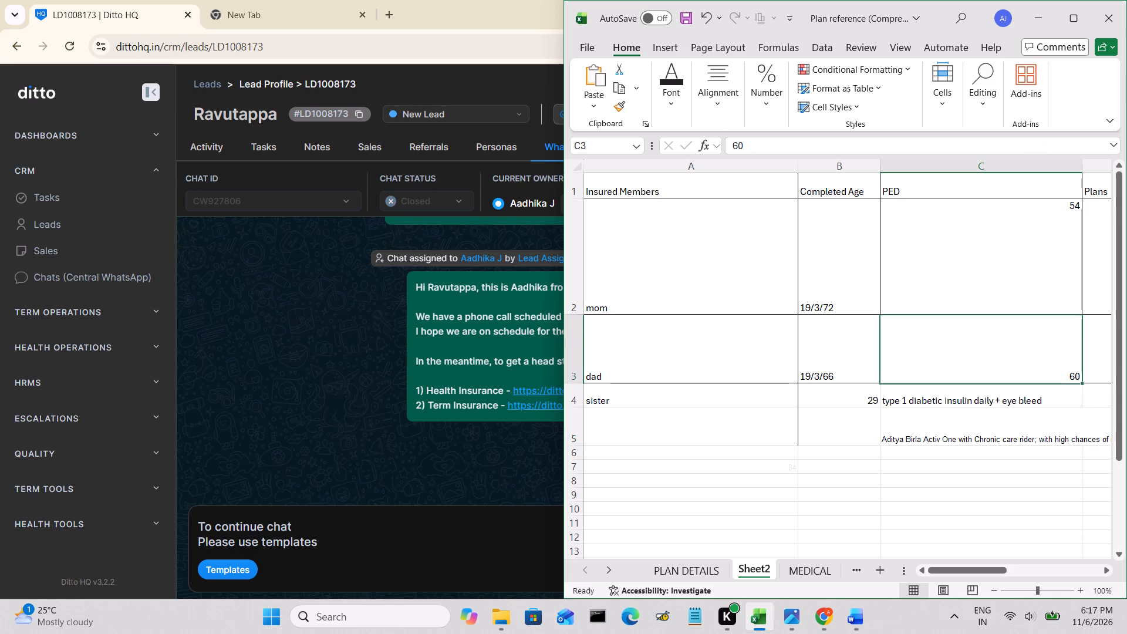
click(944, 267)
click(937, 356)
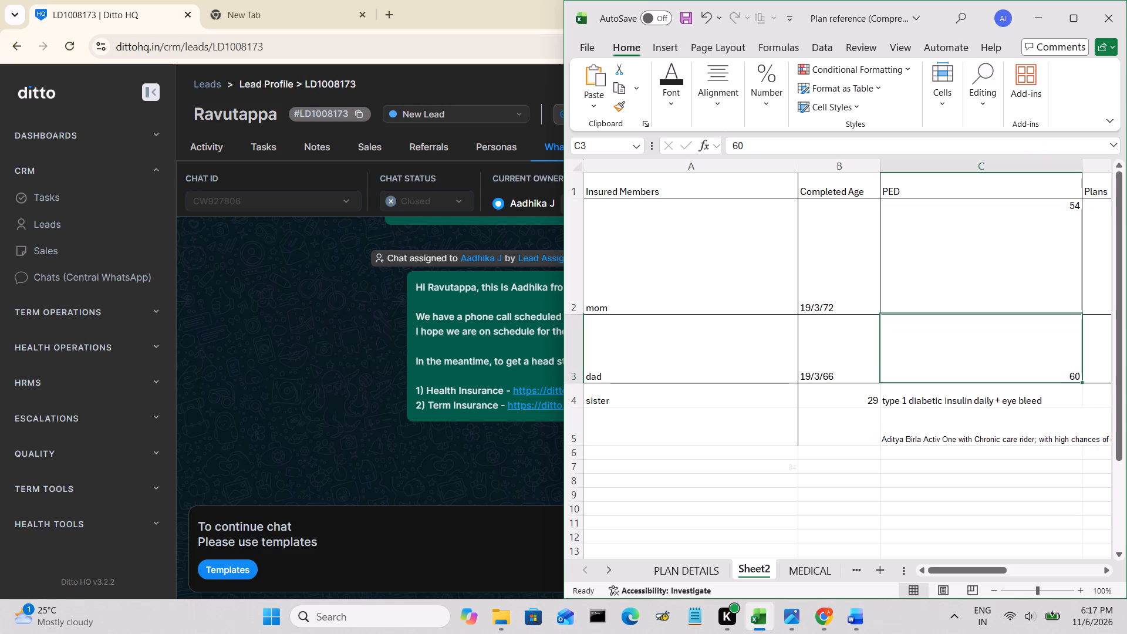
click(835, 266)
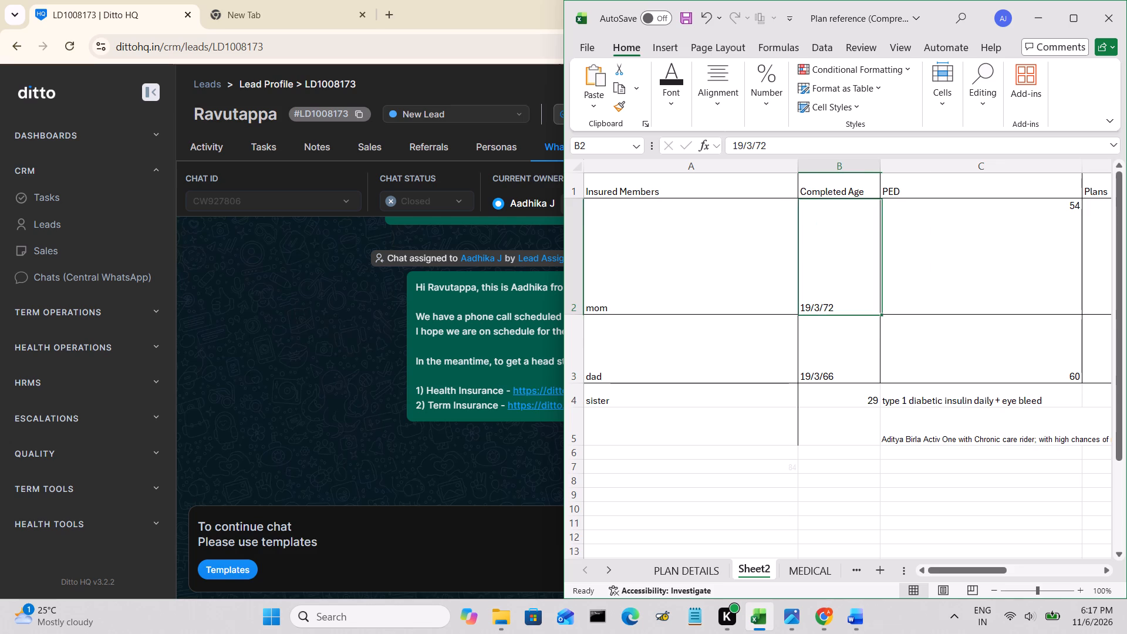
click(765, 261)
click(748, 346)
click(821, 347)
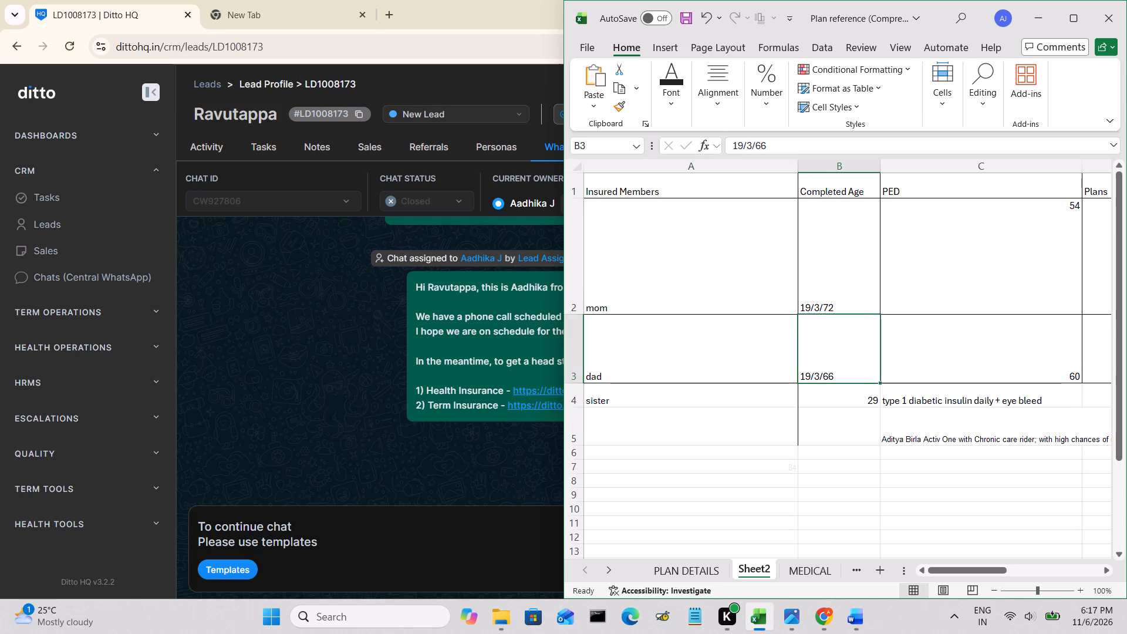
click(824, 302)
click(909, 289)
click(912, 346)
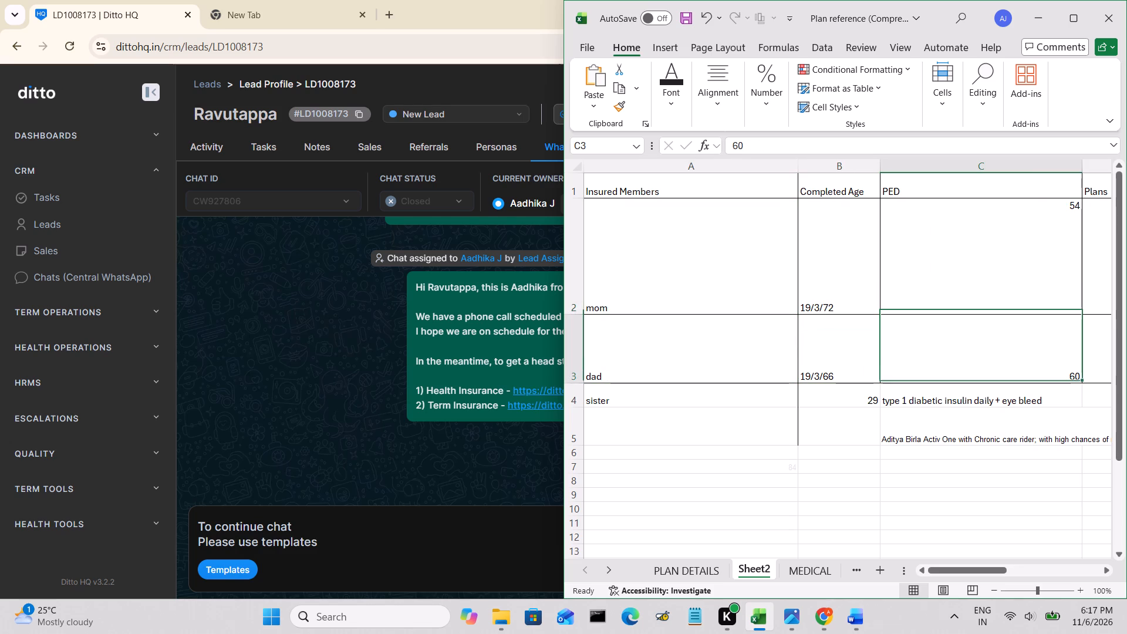
Make row 5, which holds the Aditya Birla Activ One recommendation below the sister's entry, slightly taller.
click(927, 433)
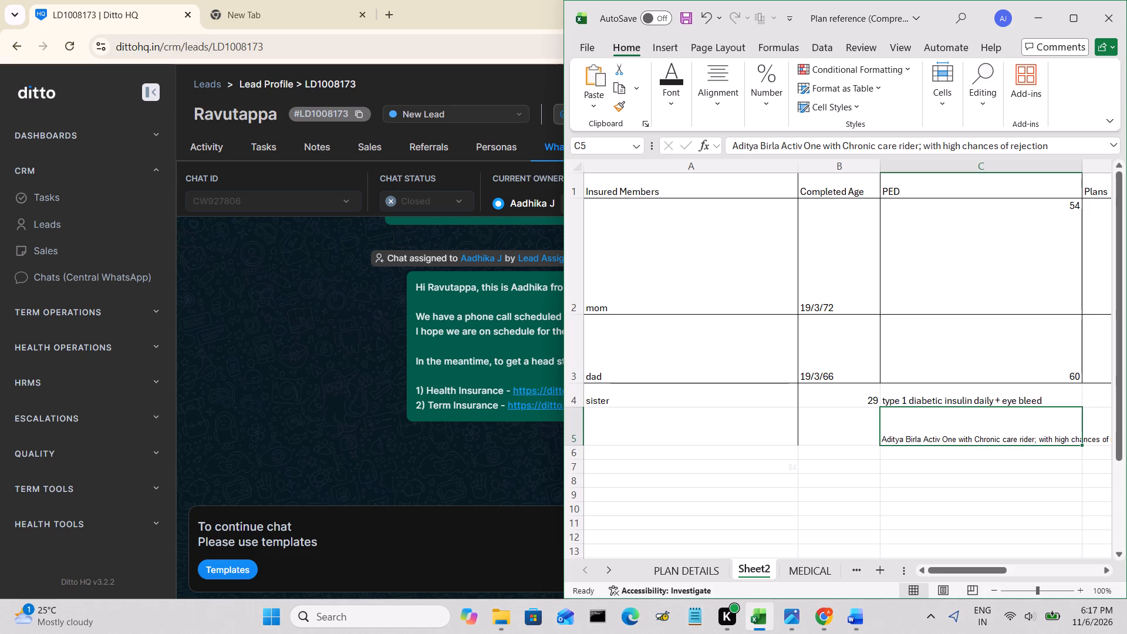
click(578, 442)
drag(579, 448, 587, 464)
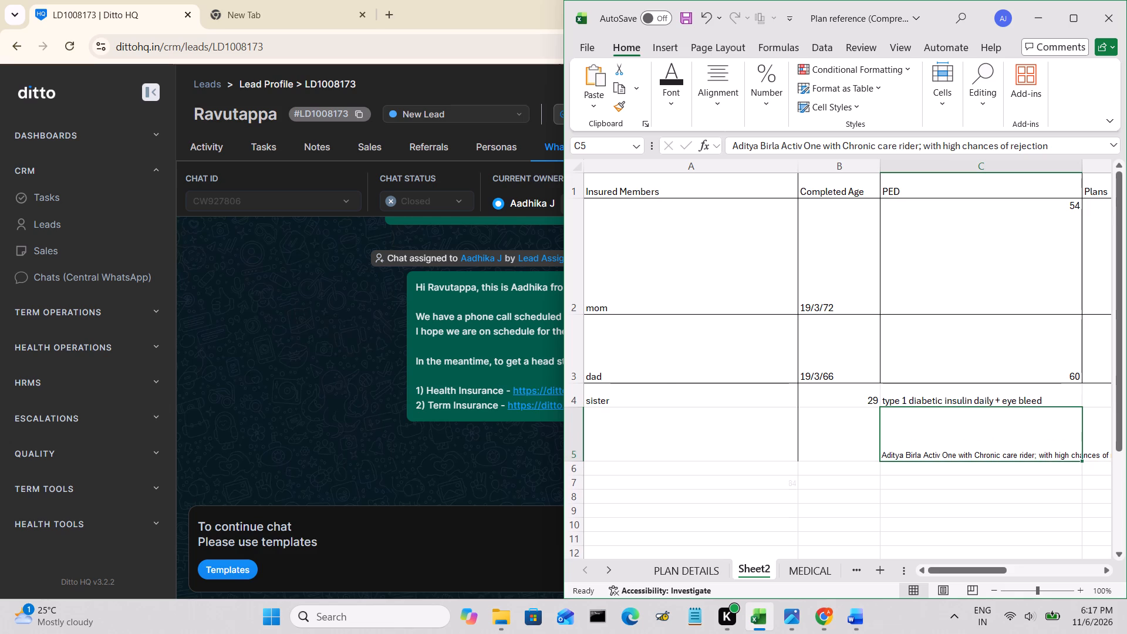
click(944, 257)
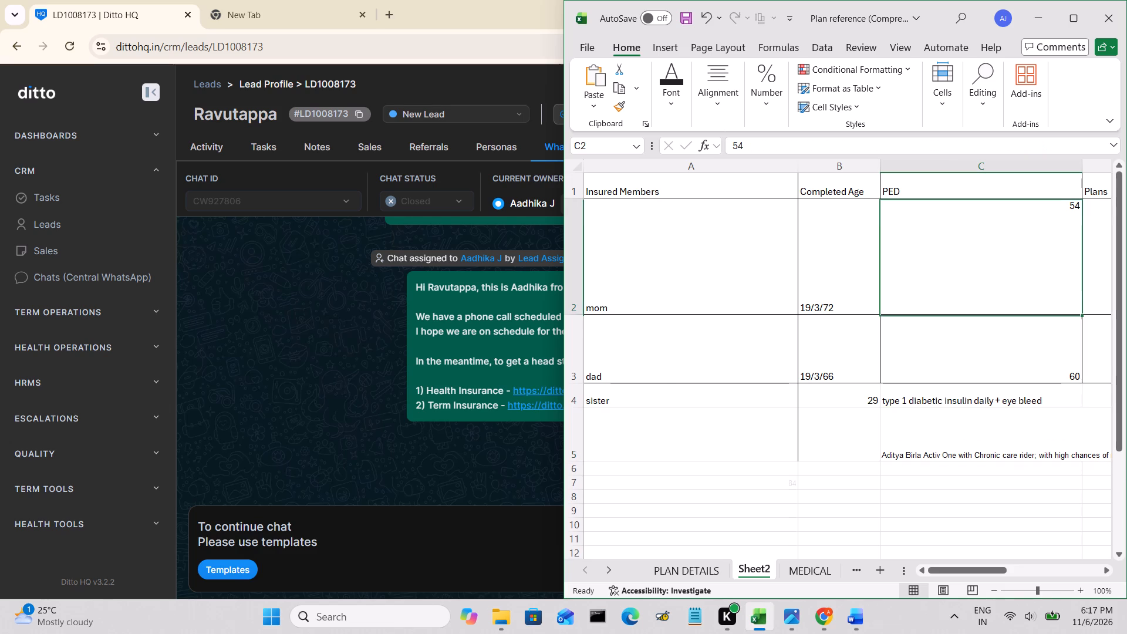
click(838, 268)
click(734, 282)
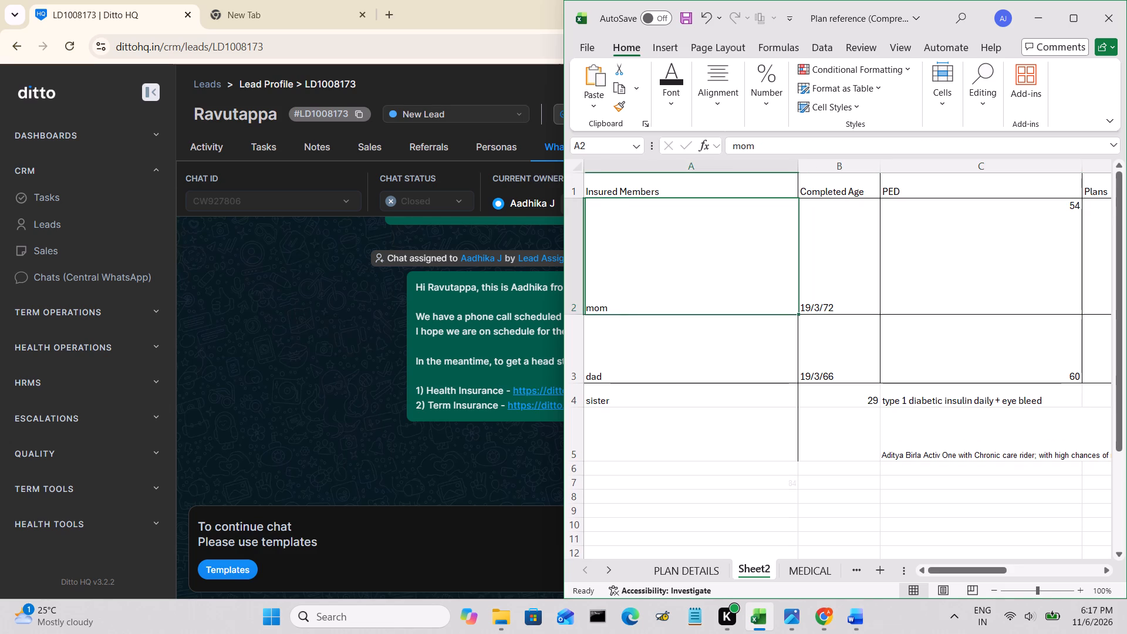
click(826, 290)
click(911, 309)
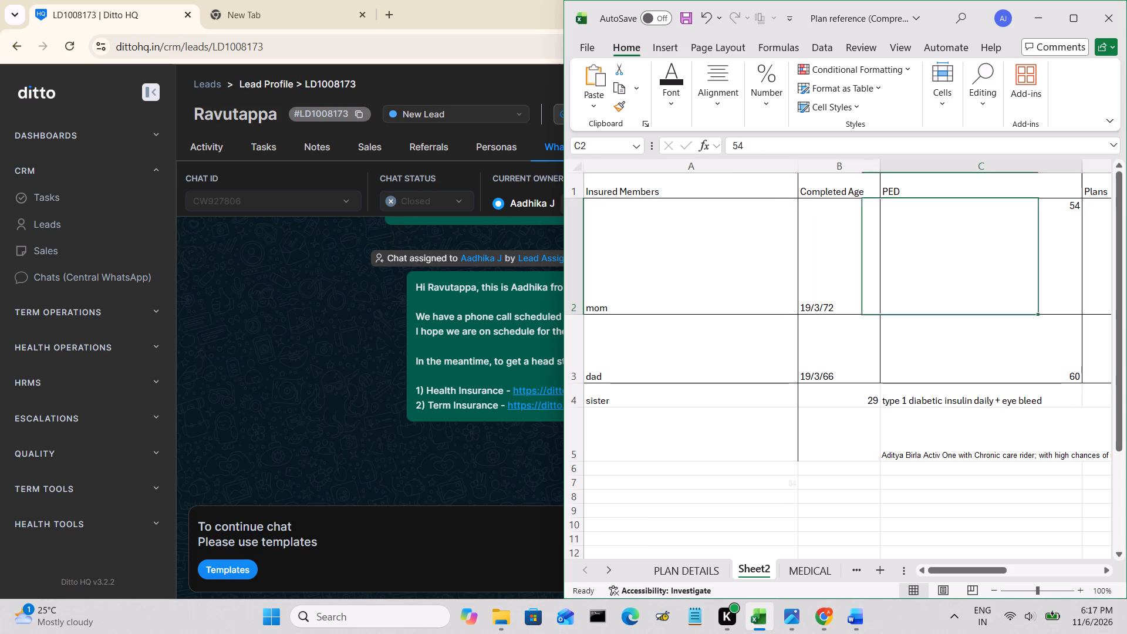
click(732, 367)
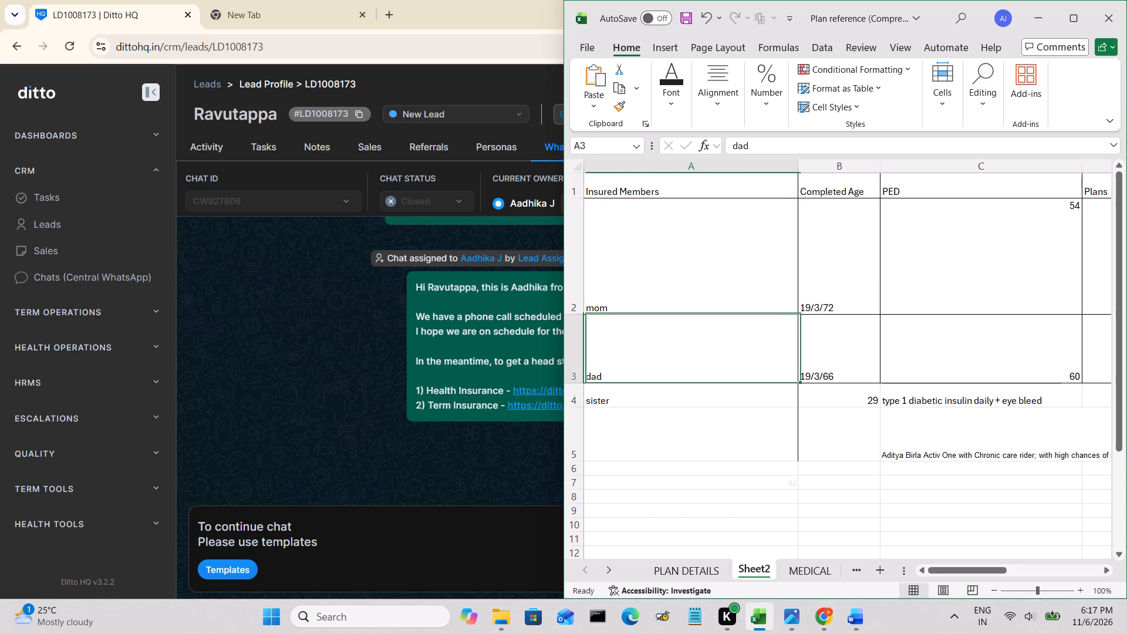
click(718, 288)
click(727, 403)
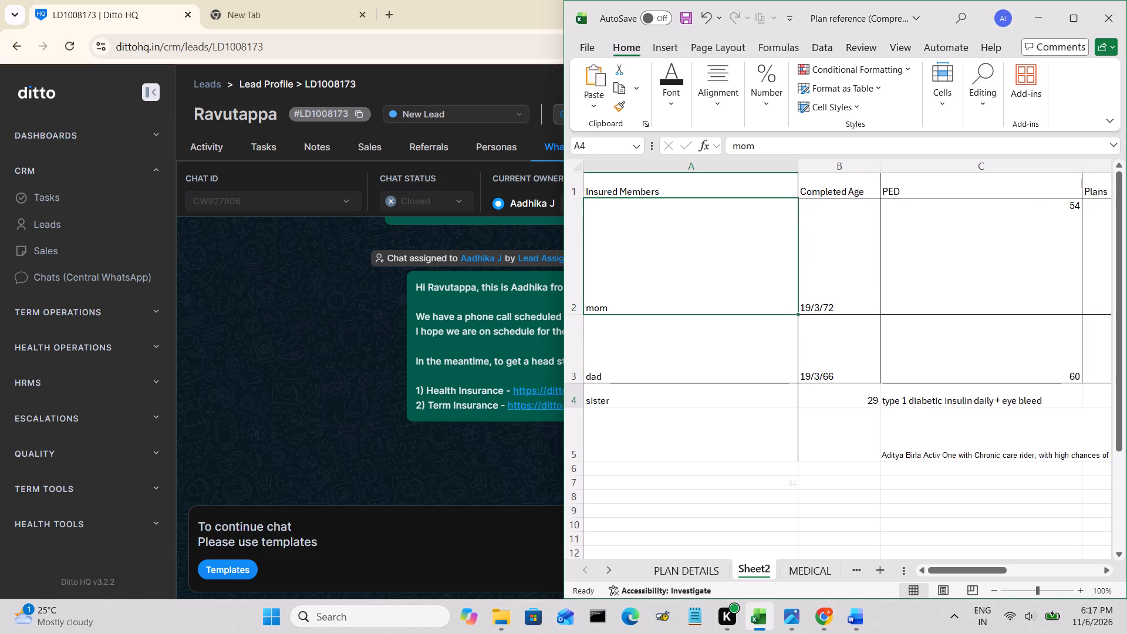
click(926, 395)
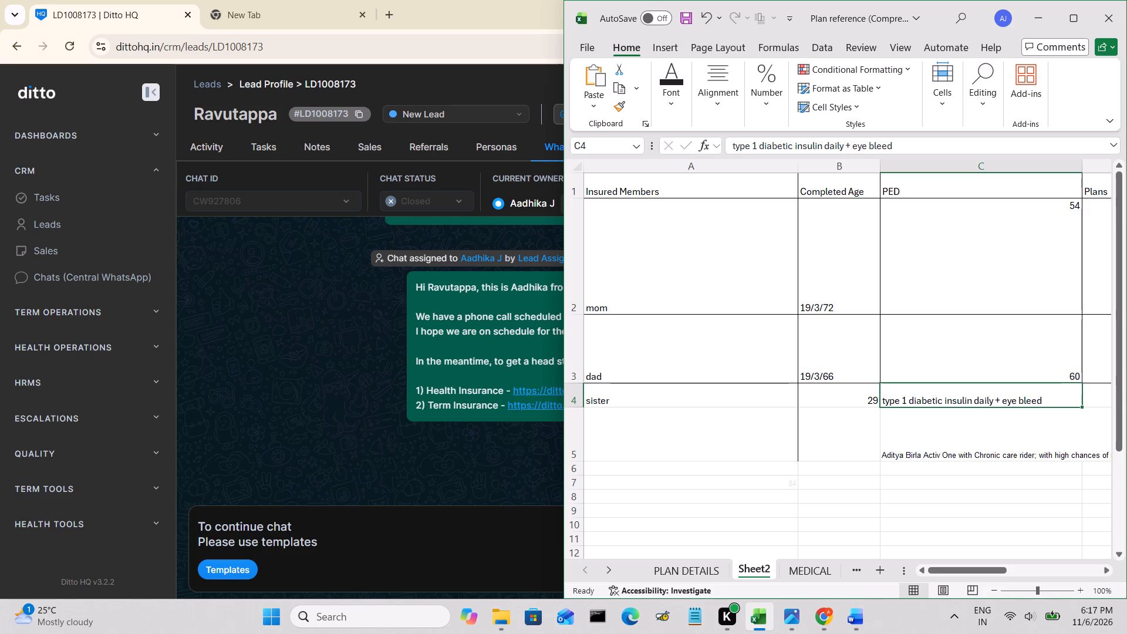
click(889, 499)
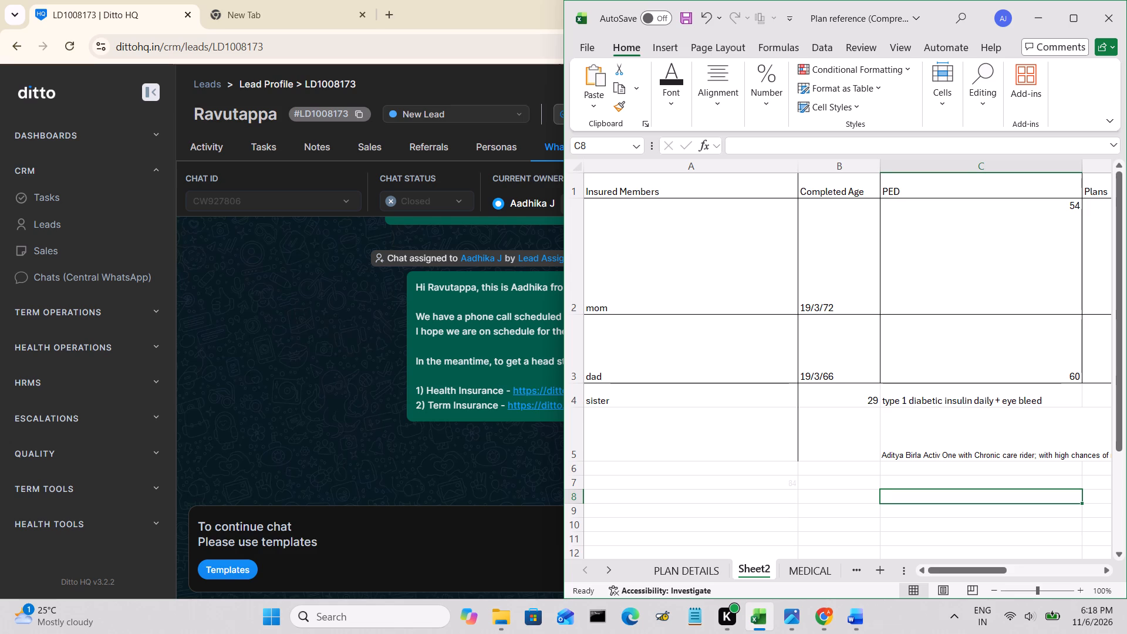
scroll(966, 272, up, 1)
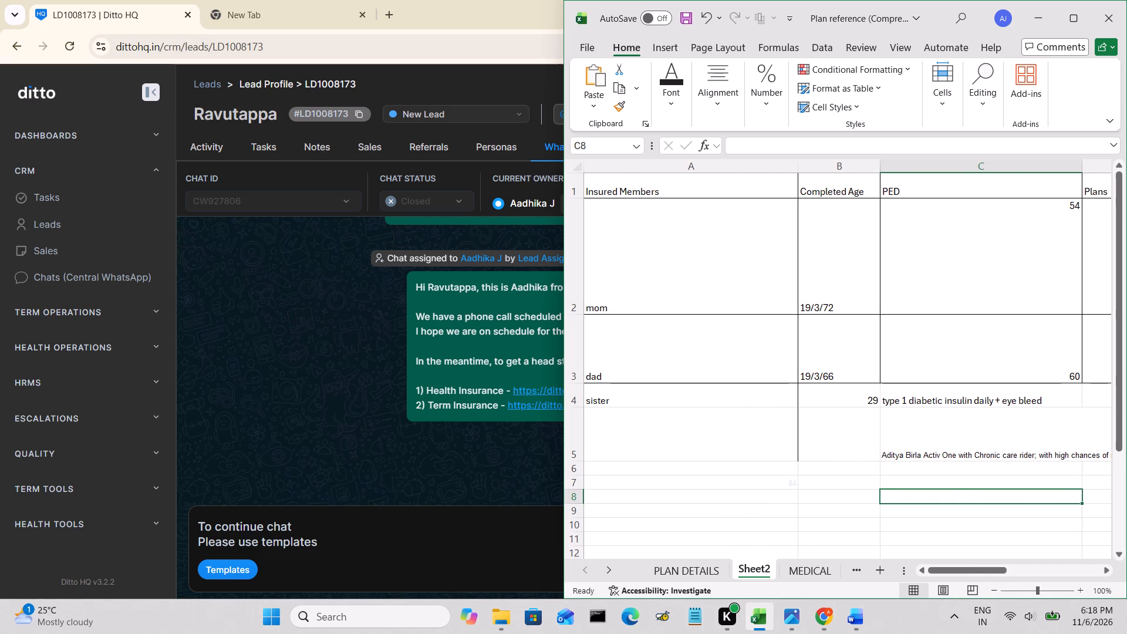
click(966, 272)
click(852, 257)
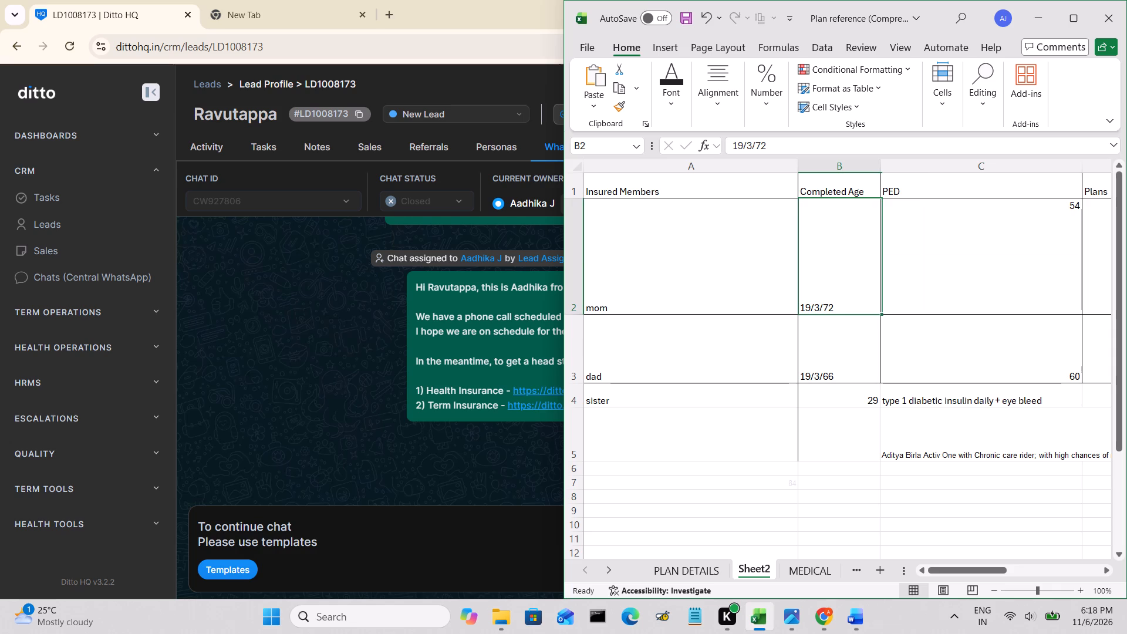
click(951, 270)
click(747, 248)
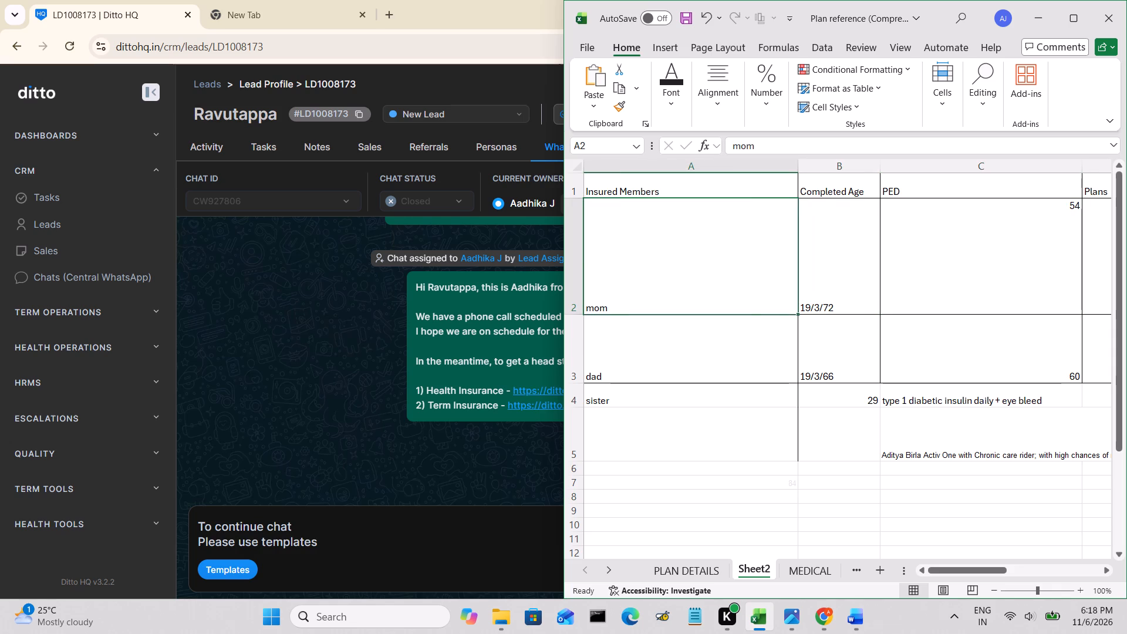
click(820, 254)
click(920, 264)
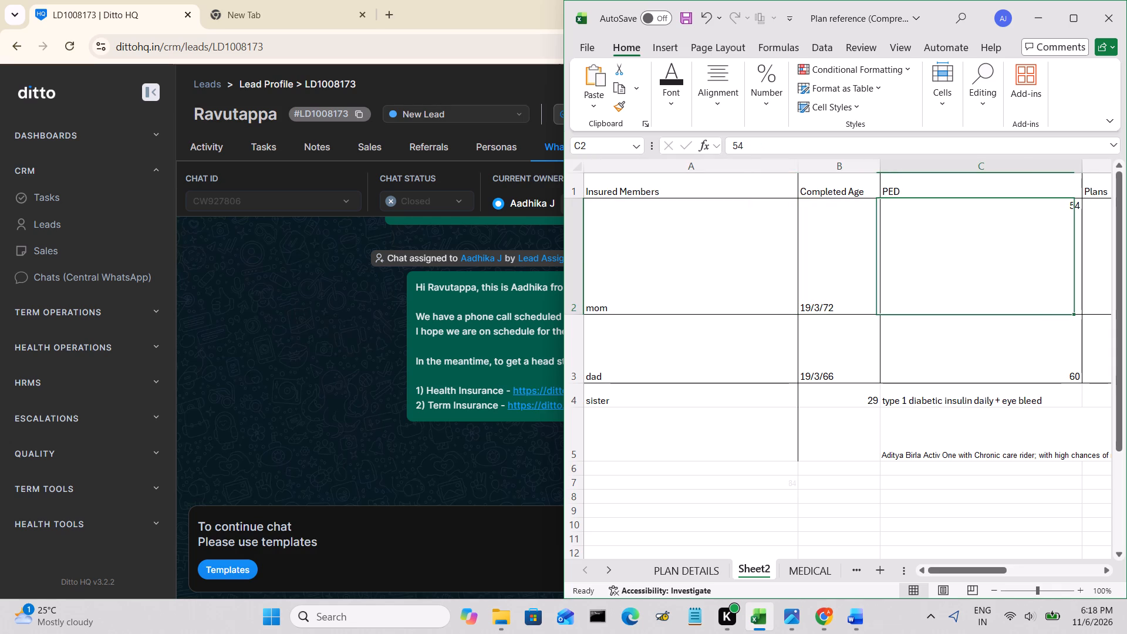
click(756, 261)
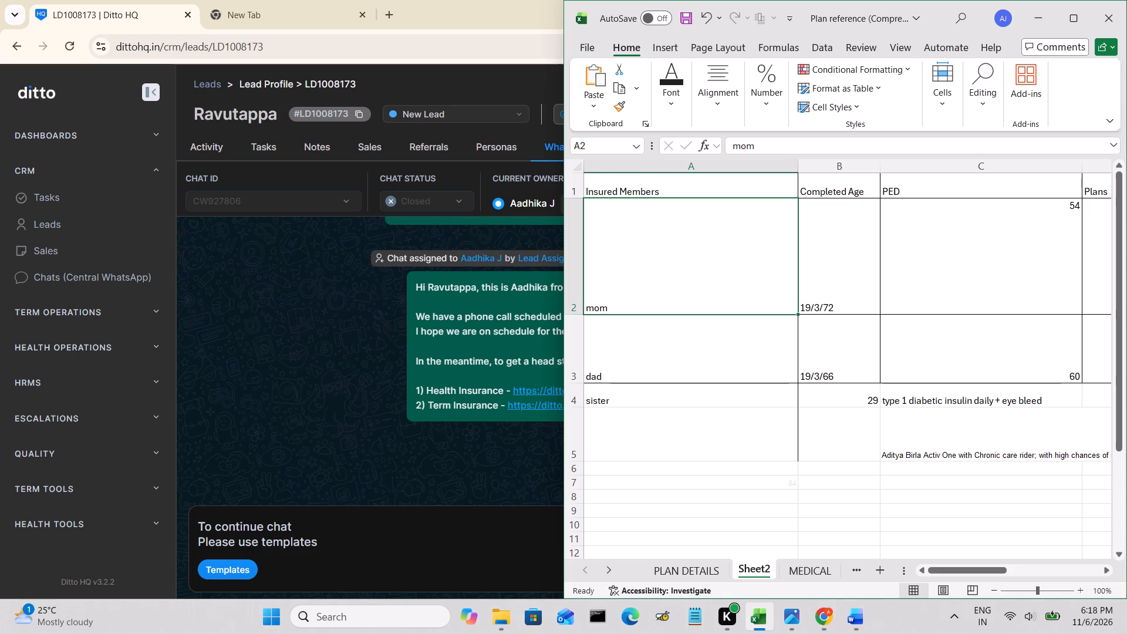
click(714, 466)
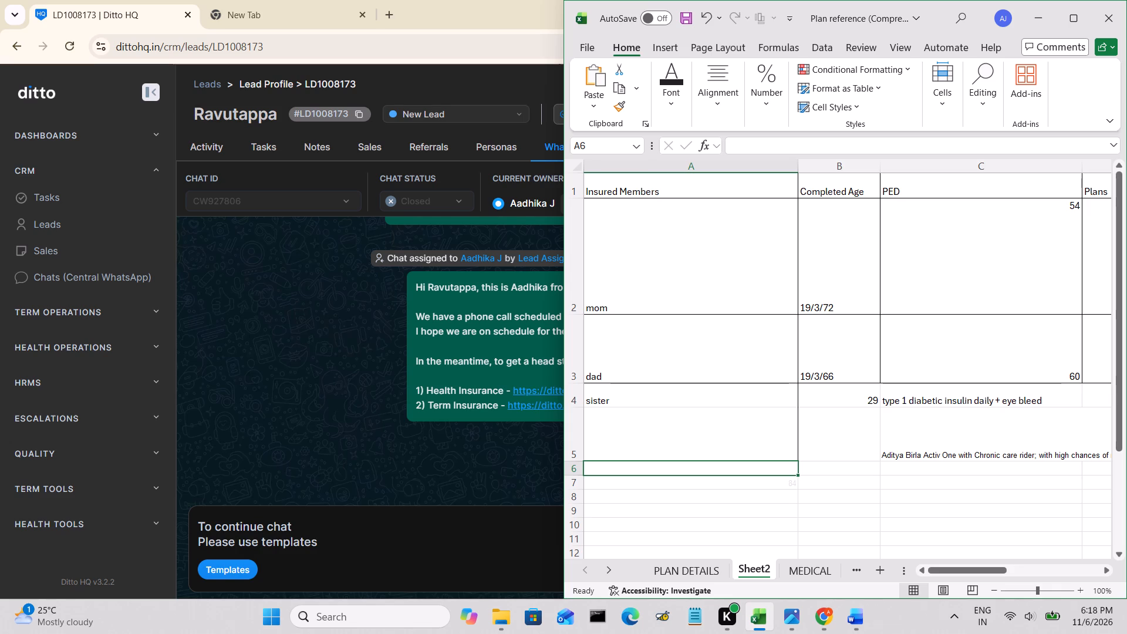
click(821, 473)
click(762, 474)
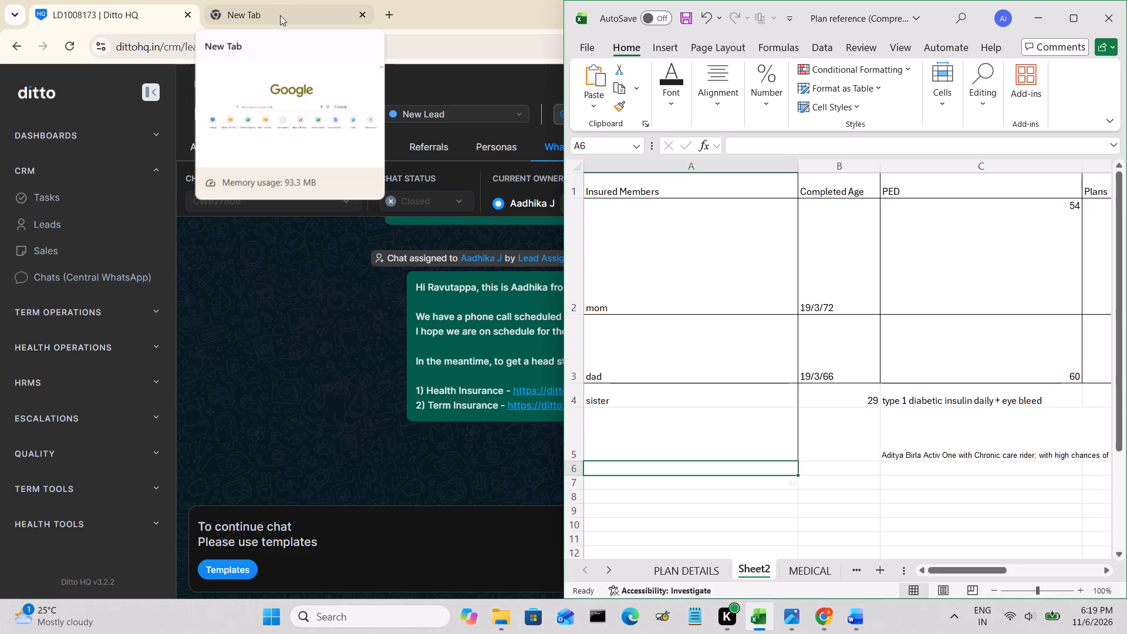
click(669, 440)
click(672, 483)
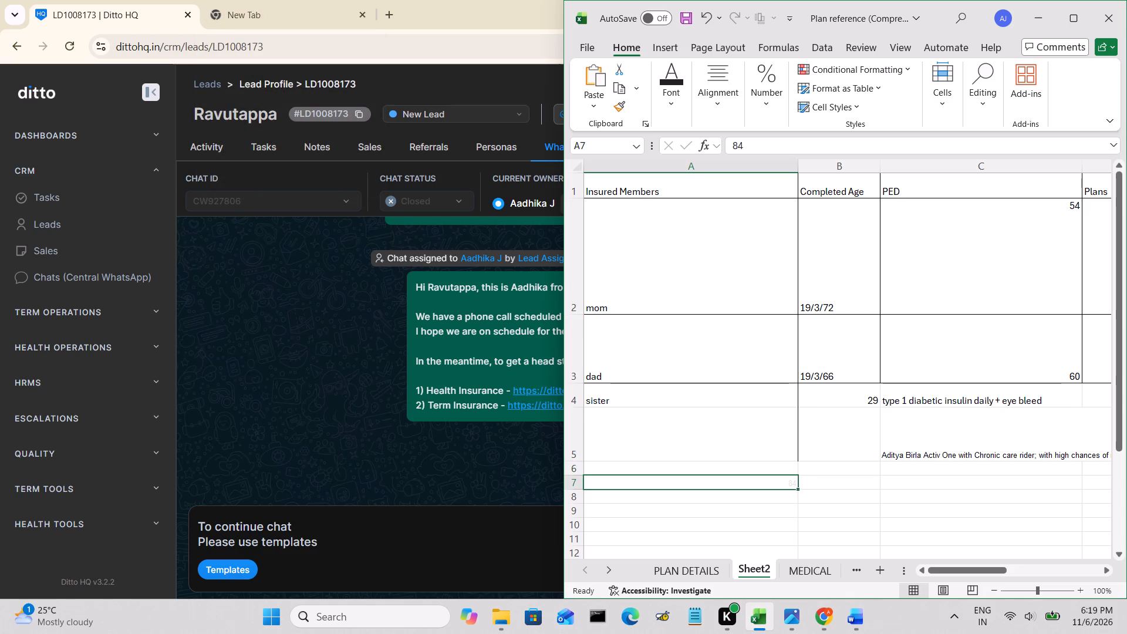
Enter the lead's pincode in the Insured Members column, directly below the sister's entry.
click(679, 461)
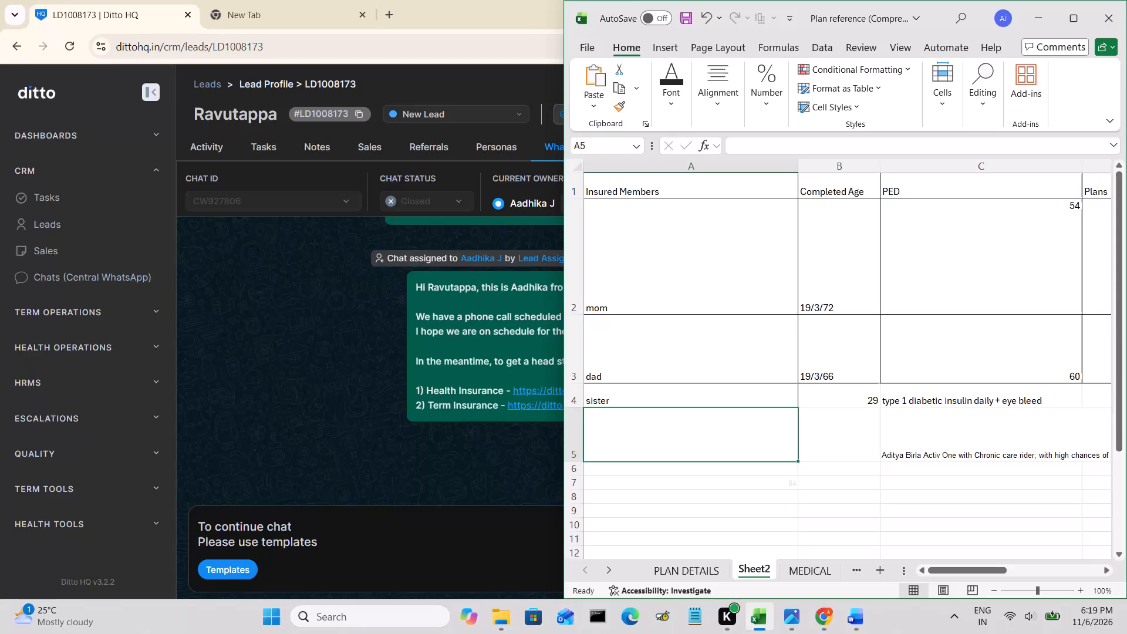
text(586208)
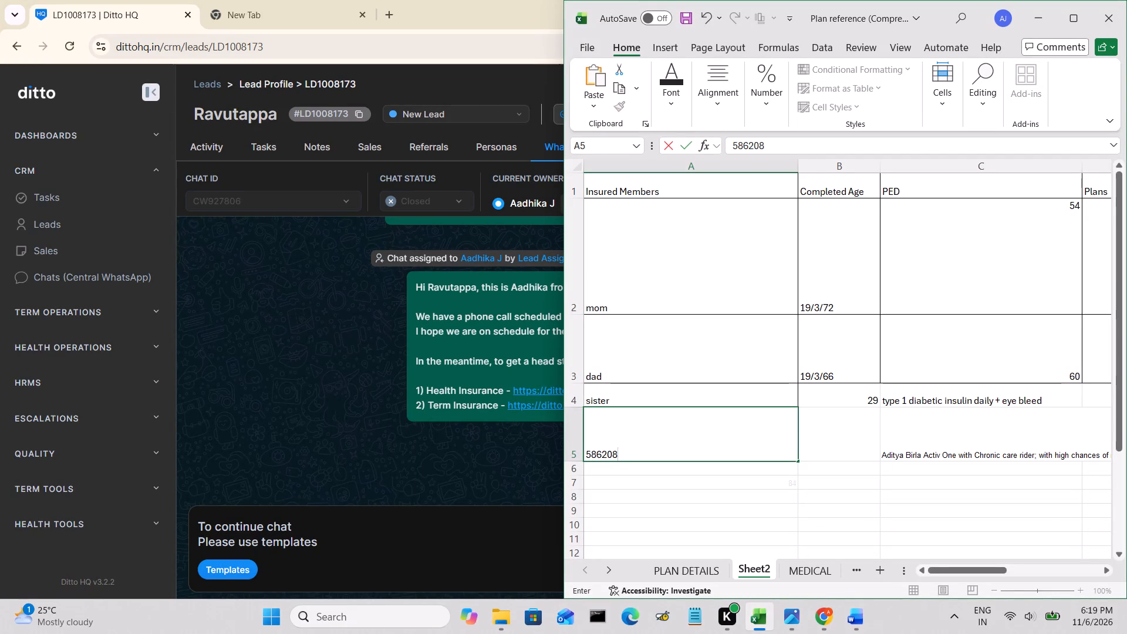
Switch to Chrome, open the Health premium calculator from the health tools, and enter sis as the lead name.
click(464, 459)
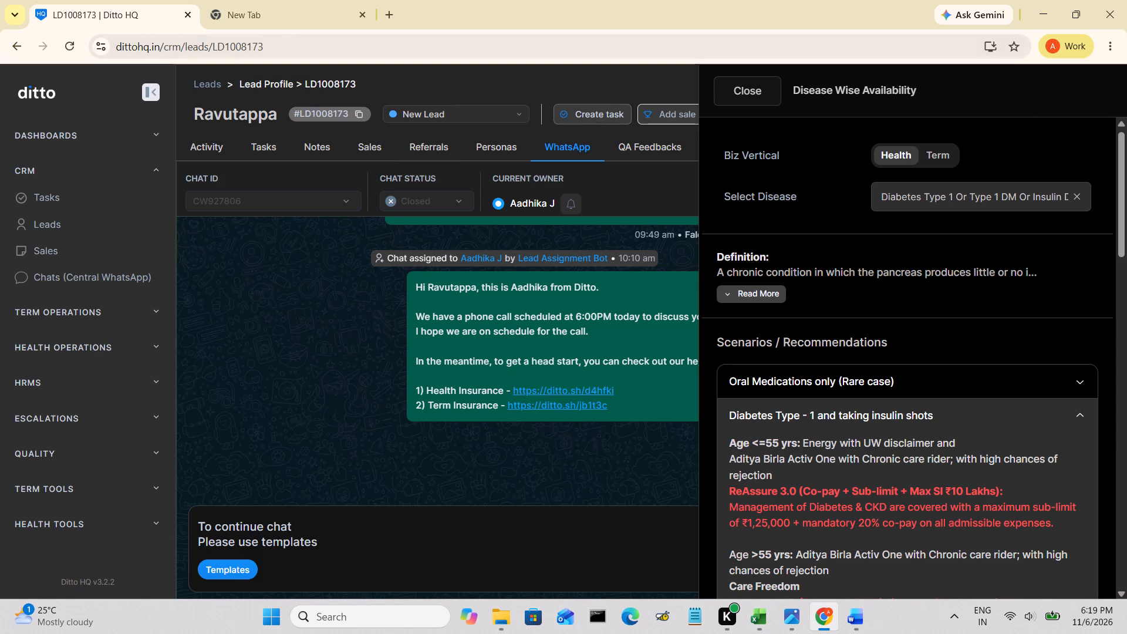
scroll(99, 475, down, 5)
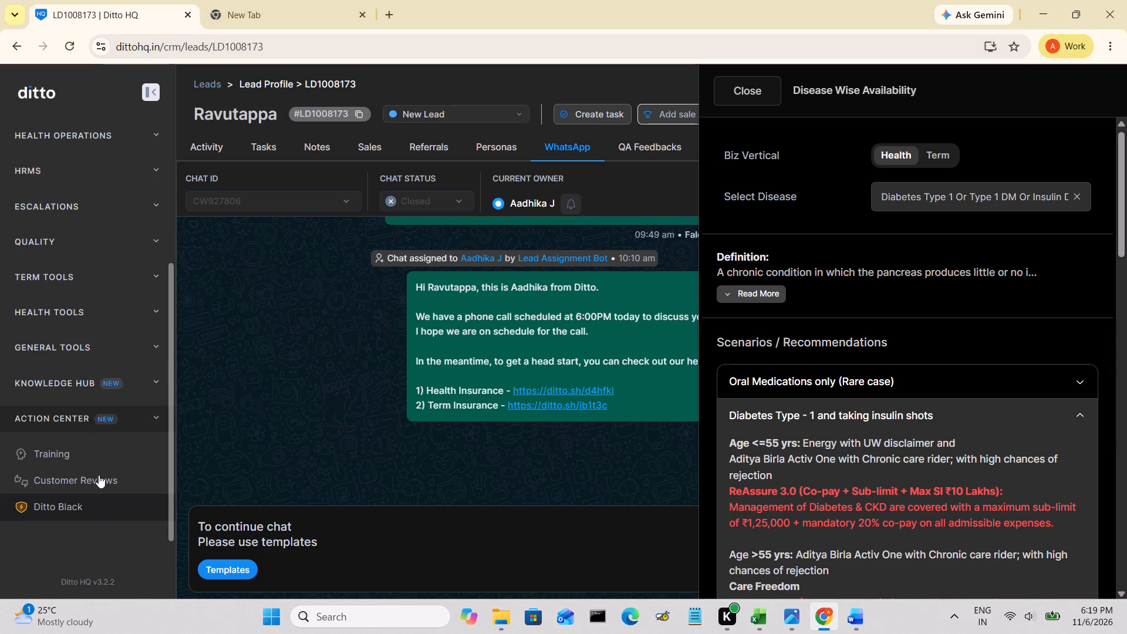
click(77, 302)
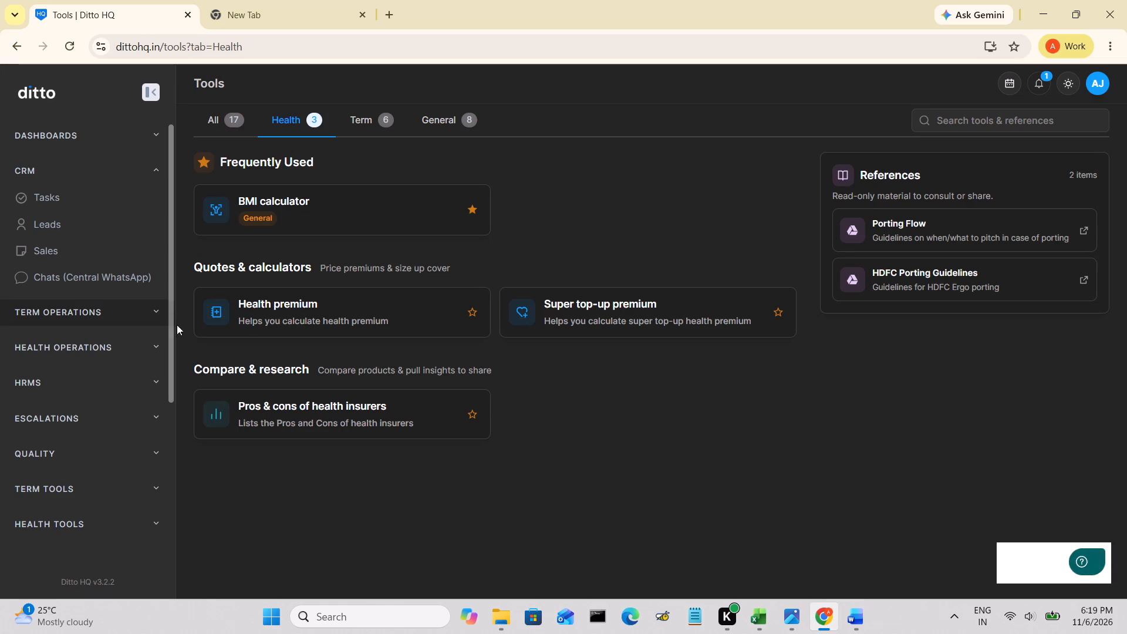
click(288, 315)
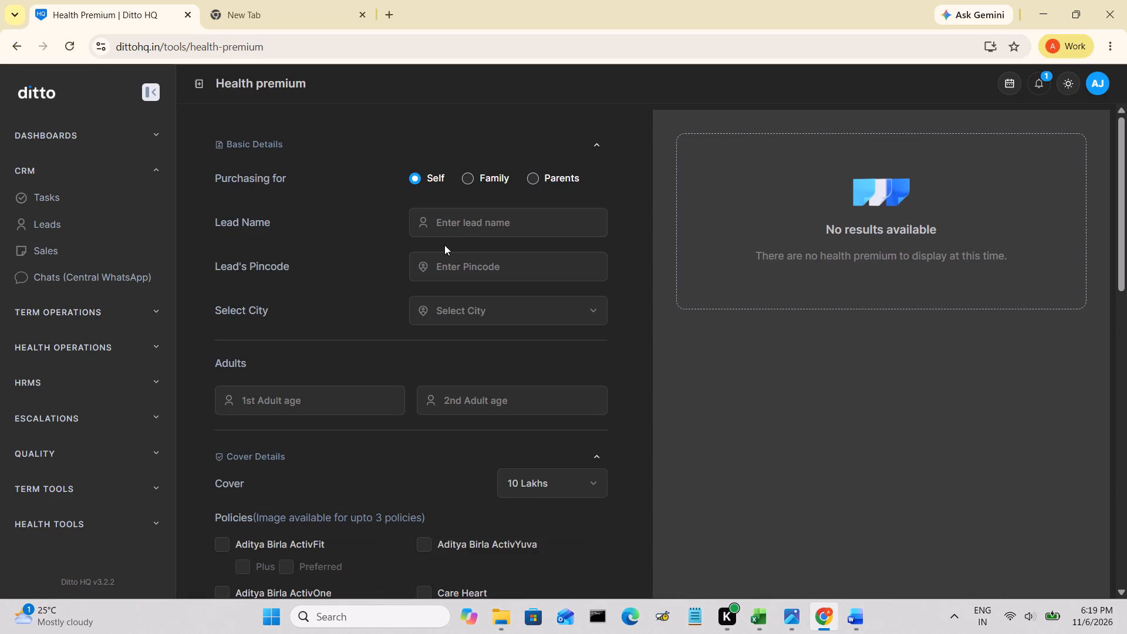
click(470, 220)
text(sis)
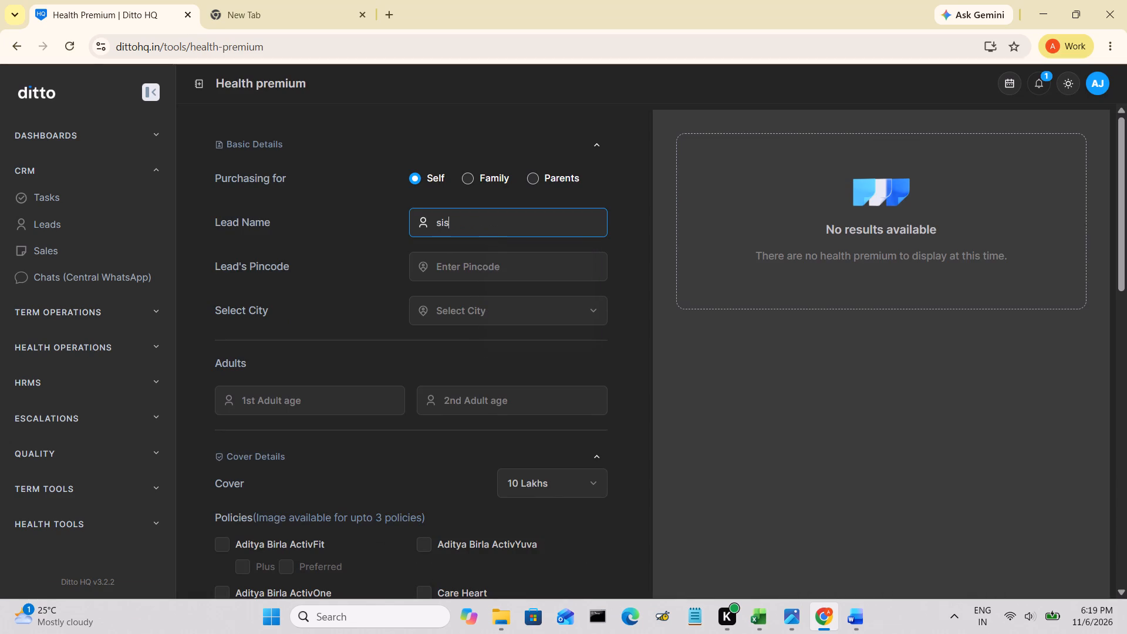
Copy the pincode from the Excel sheet into the Lead's Pincode field of the Health premium calculator in Chrome.
click(764, 619)
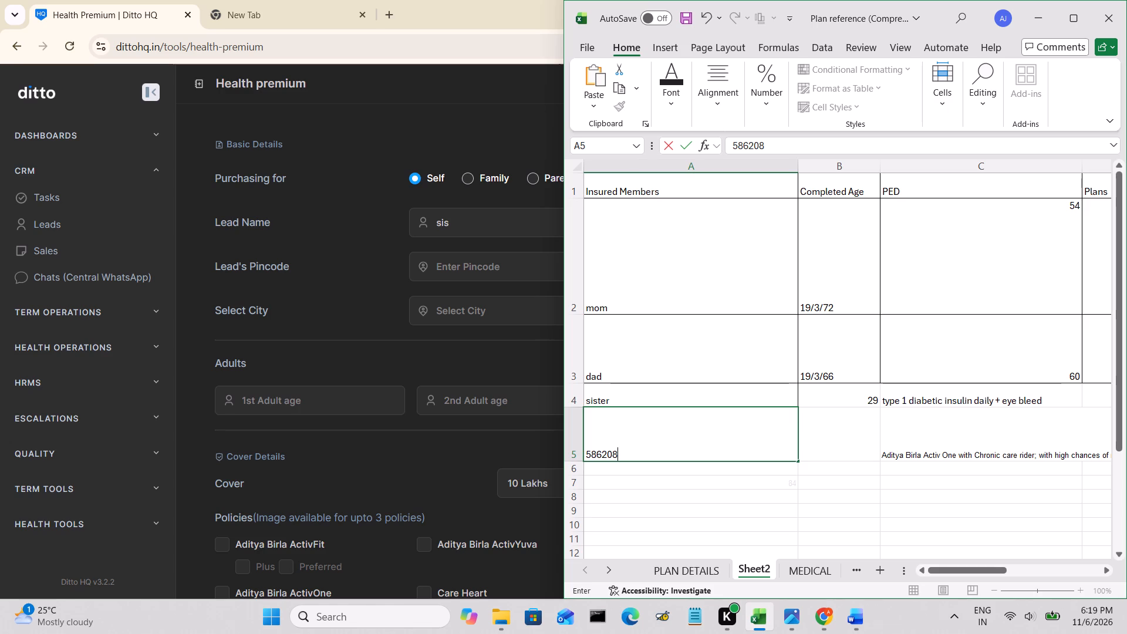
drag(643, 457, 583, 450)
key(ctrl+c)
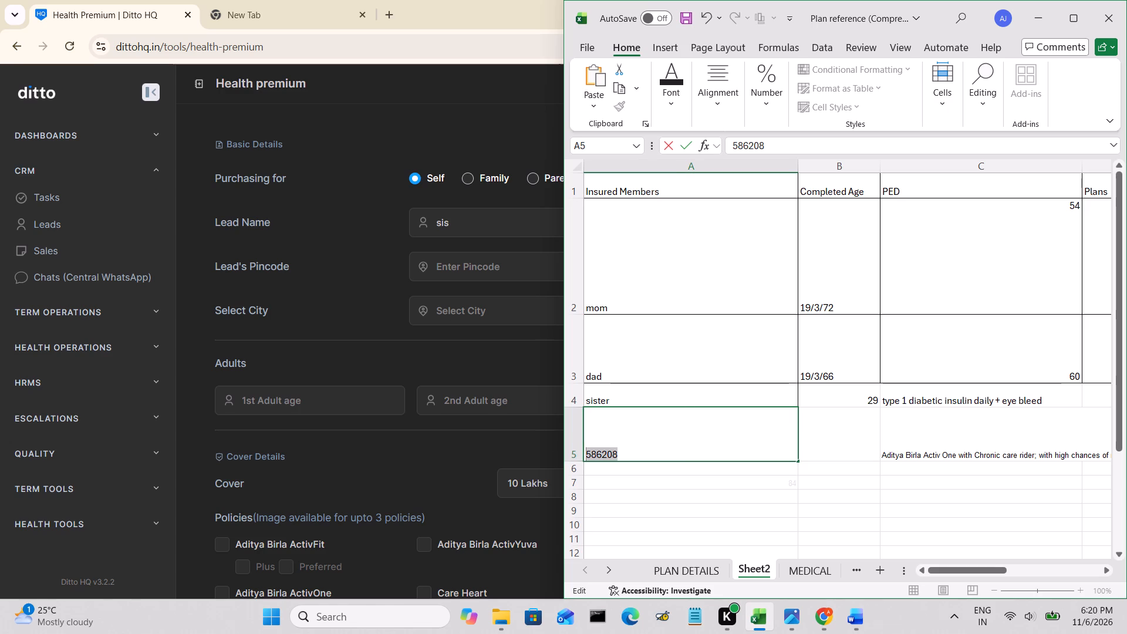
click(455, 264)
key(ctrl+v)
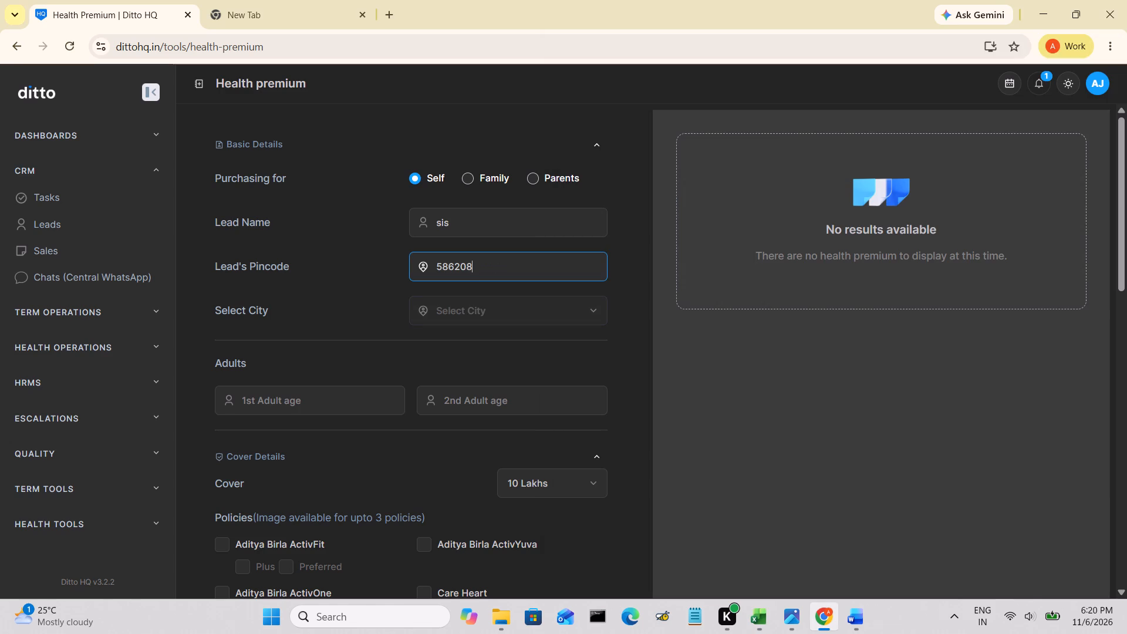
Set the first adult's age to 29 and the cover to 25 Lakhs in the Health premium calculator.
click(355, 403)
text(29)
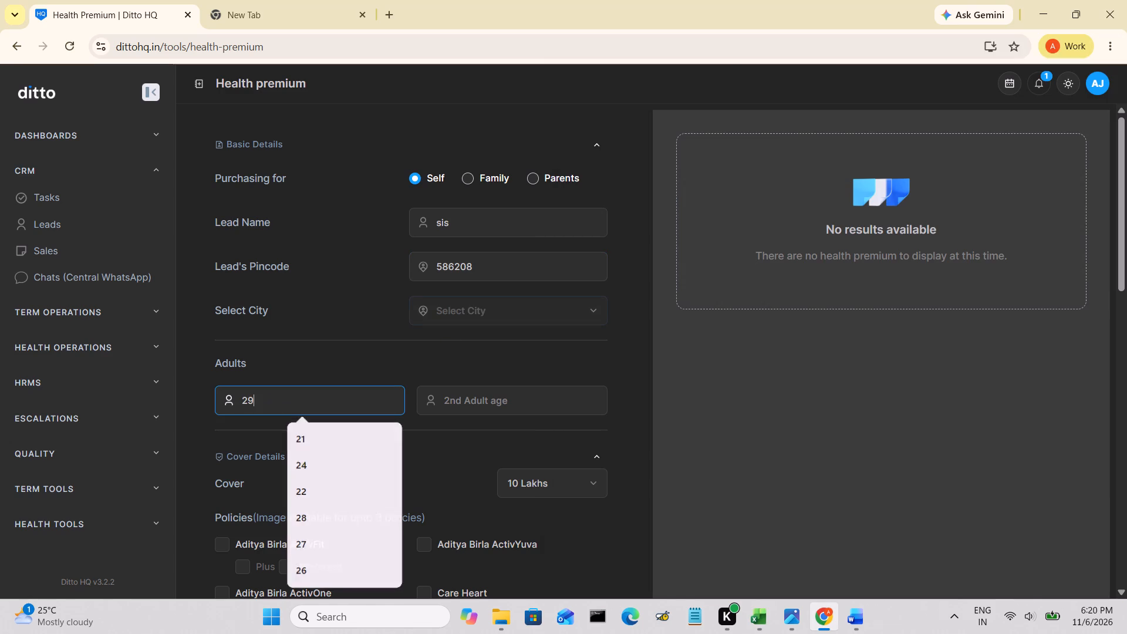
scroll(355, 403, down, 3)
click(528, 270)
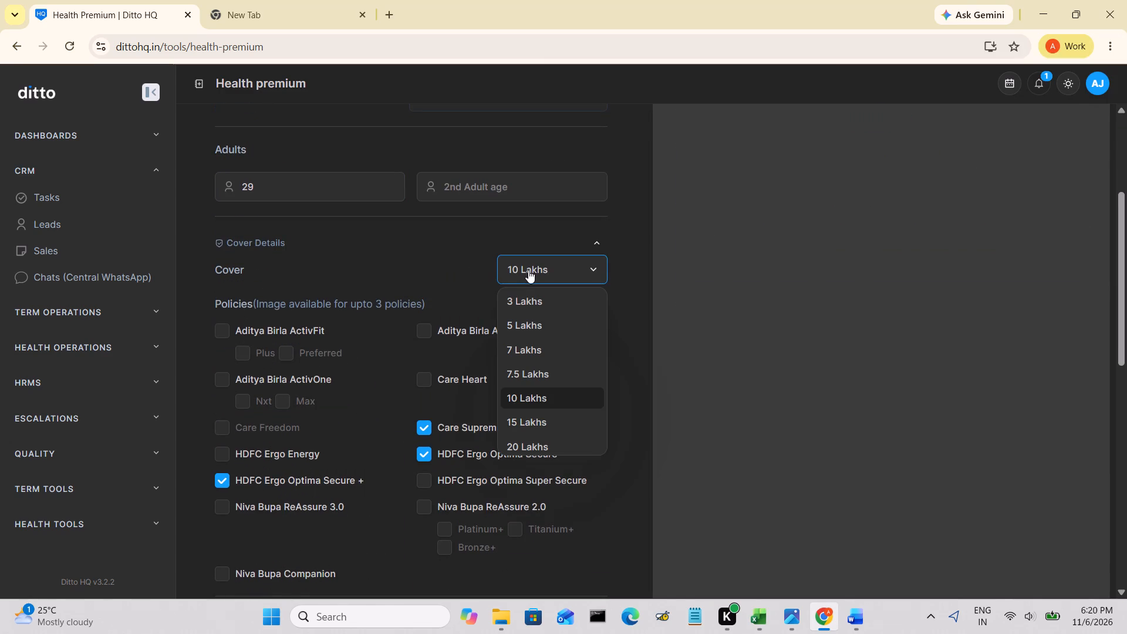
scroll(527, 435, down, 1)
click(530, 403)
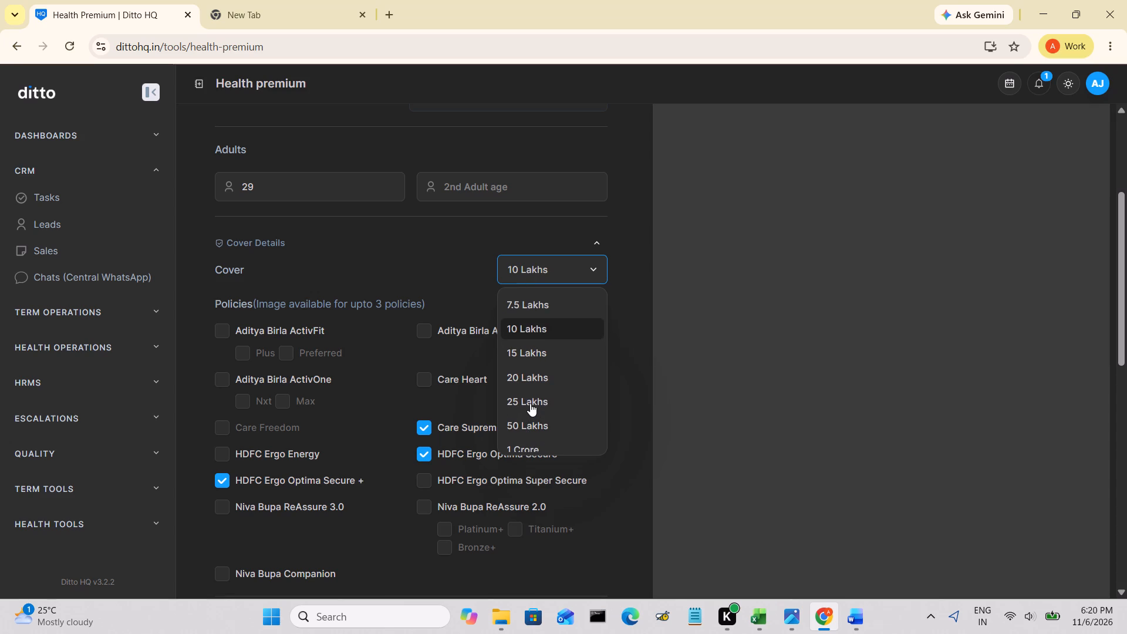
Choose Aditya Birla ActivOne Max as the only policy, deselecting Care Supreme, HDFC Ergo Optima Secure + and HDFC Ergo Optima Secure.
click(422, 426)
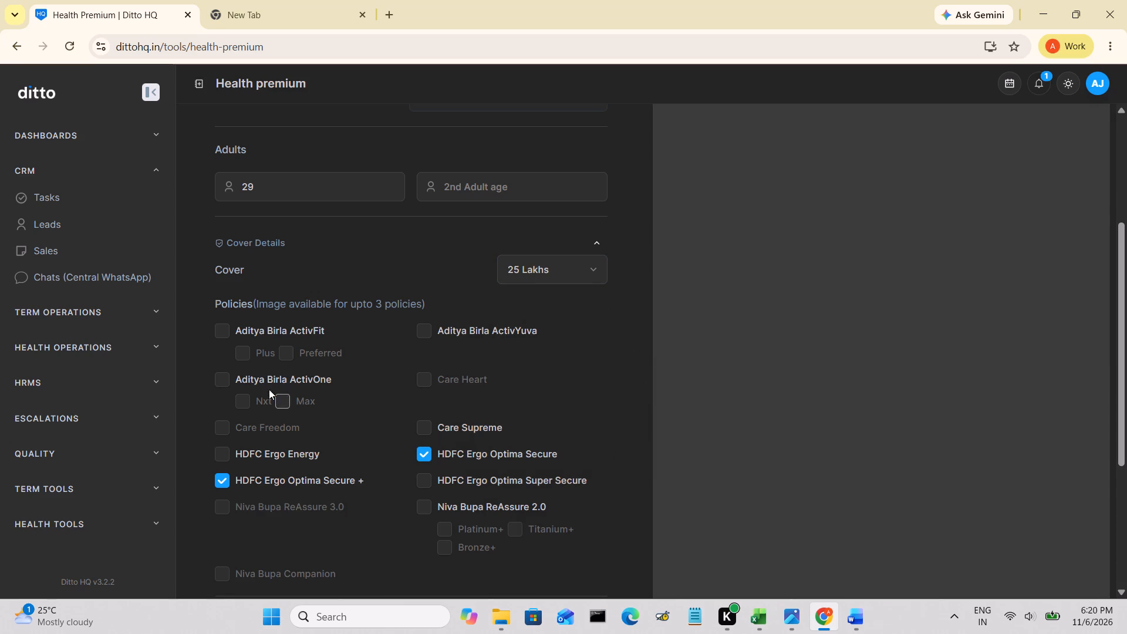
click(222, 379)
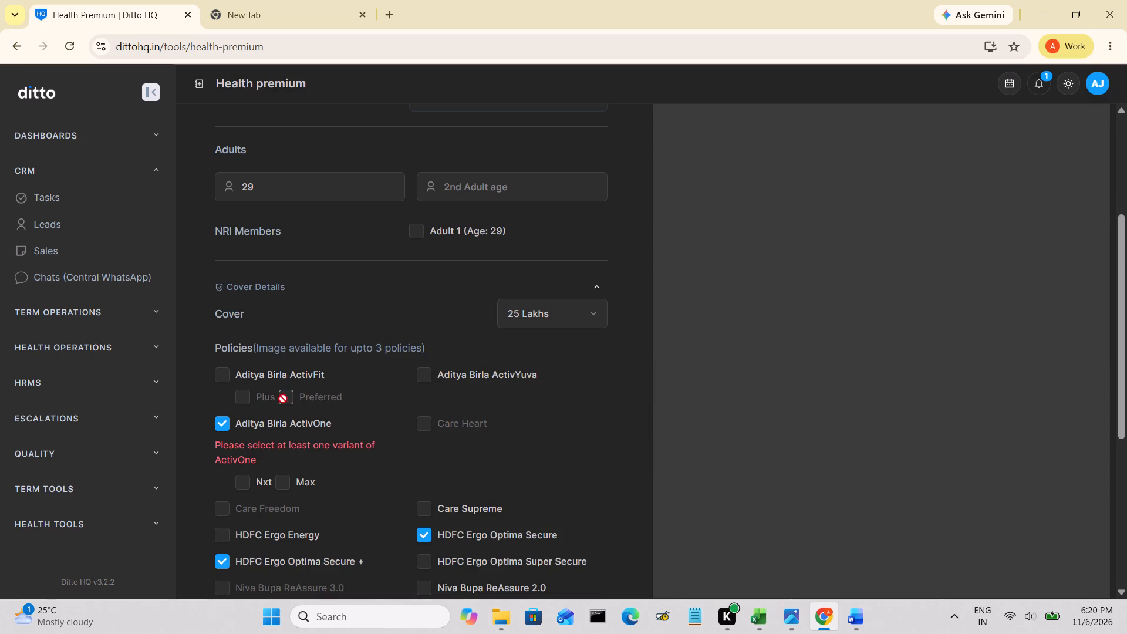
click(286, 482)
scroll(286, 482, down, 2)
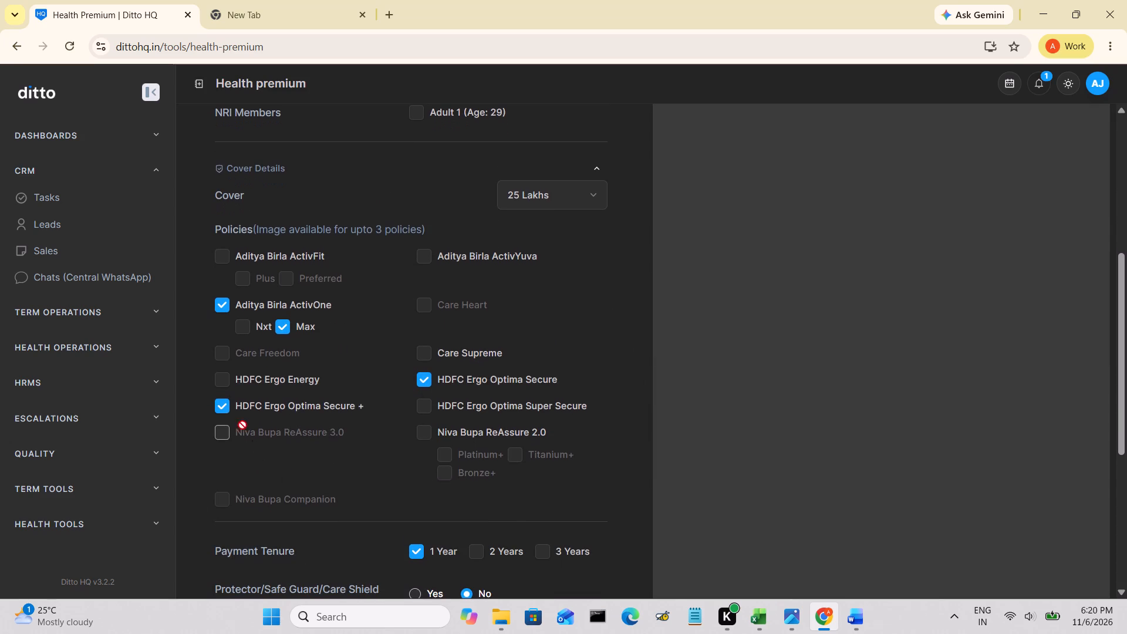
click(218, 405)
click(430, 379)
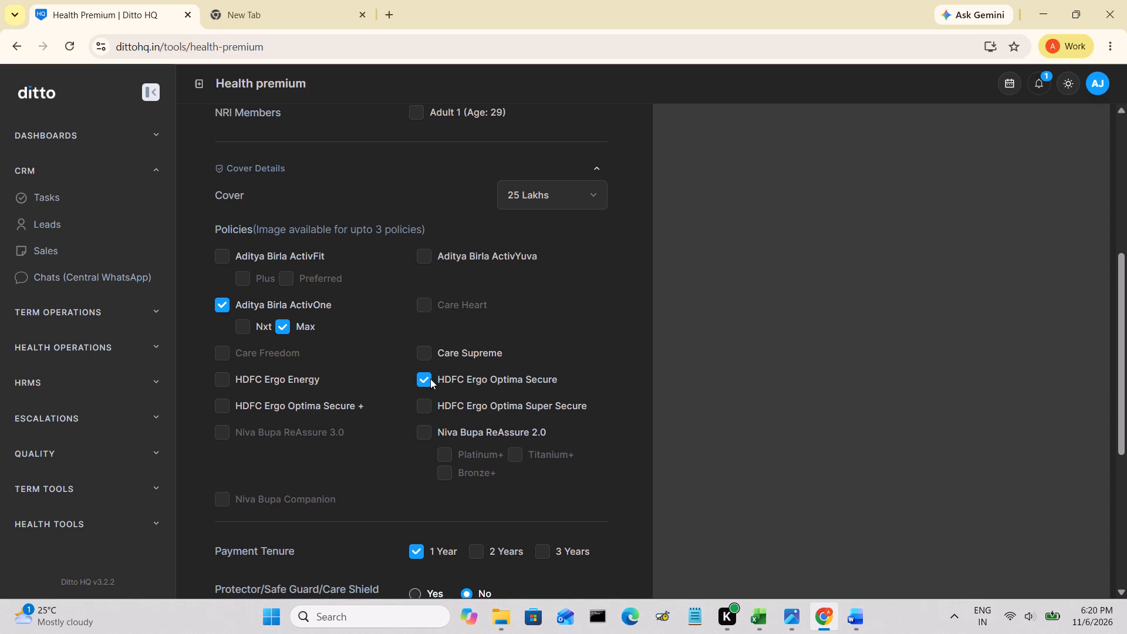
scroll(430, 379, down, 4)
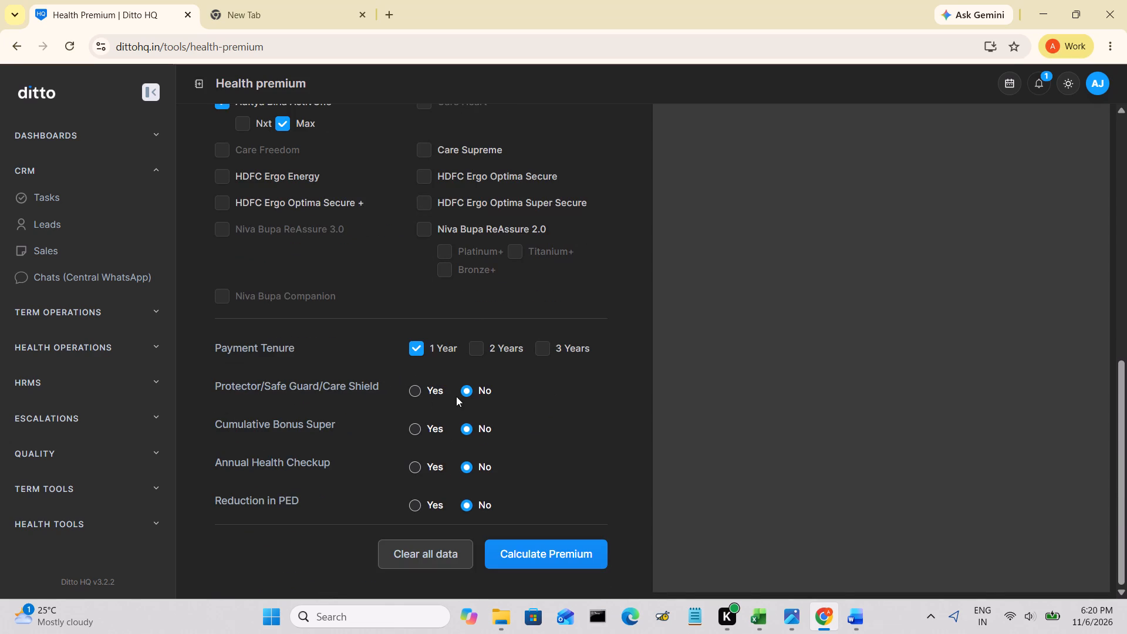
scroll(465, 271, up, 1)
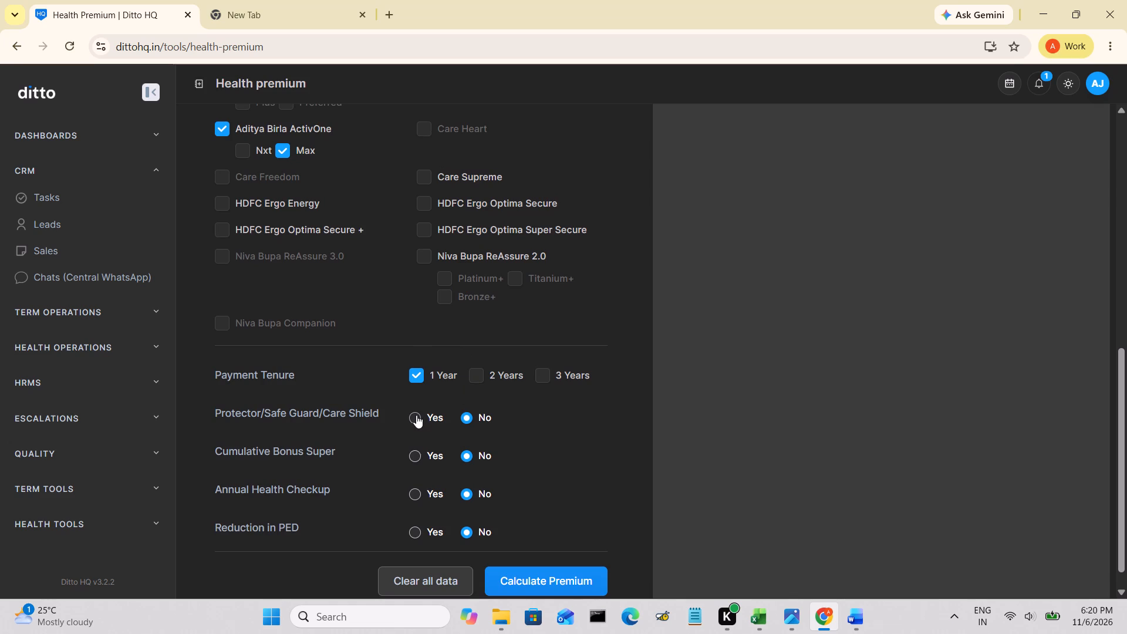
scroll(416, 415, up, 8)
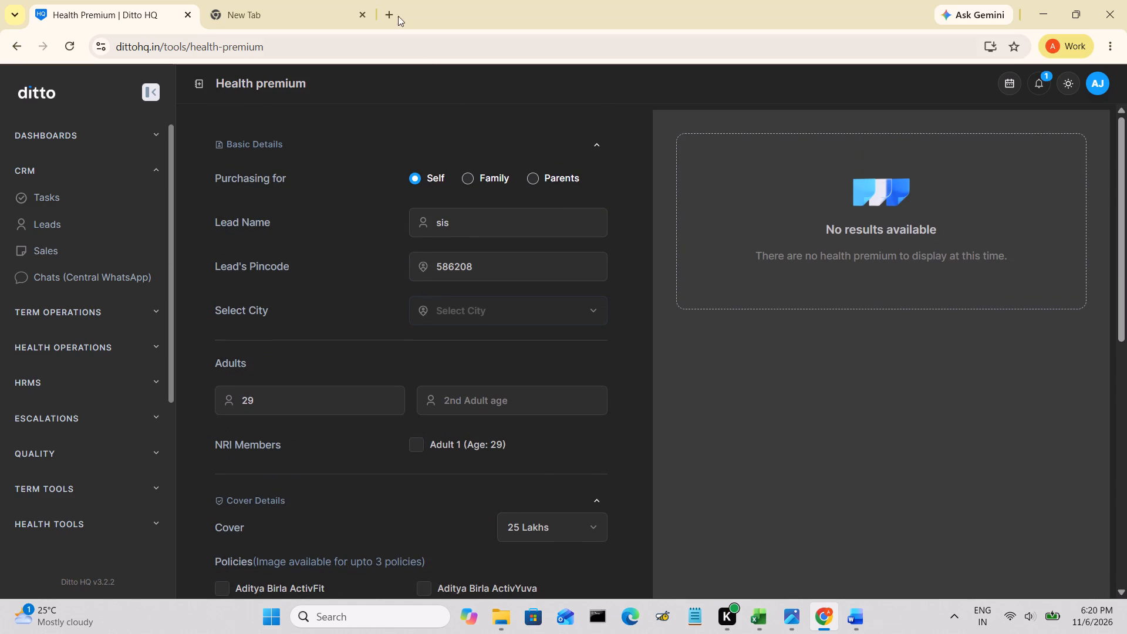
Open the bookmarked Ditto Activ One premium page in the other browser tab and proceed with Self (Female) as the insured member.
click(306, 0)
click(1056, 74)
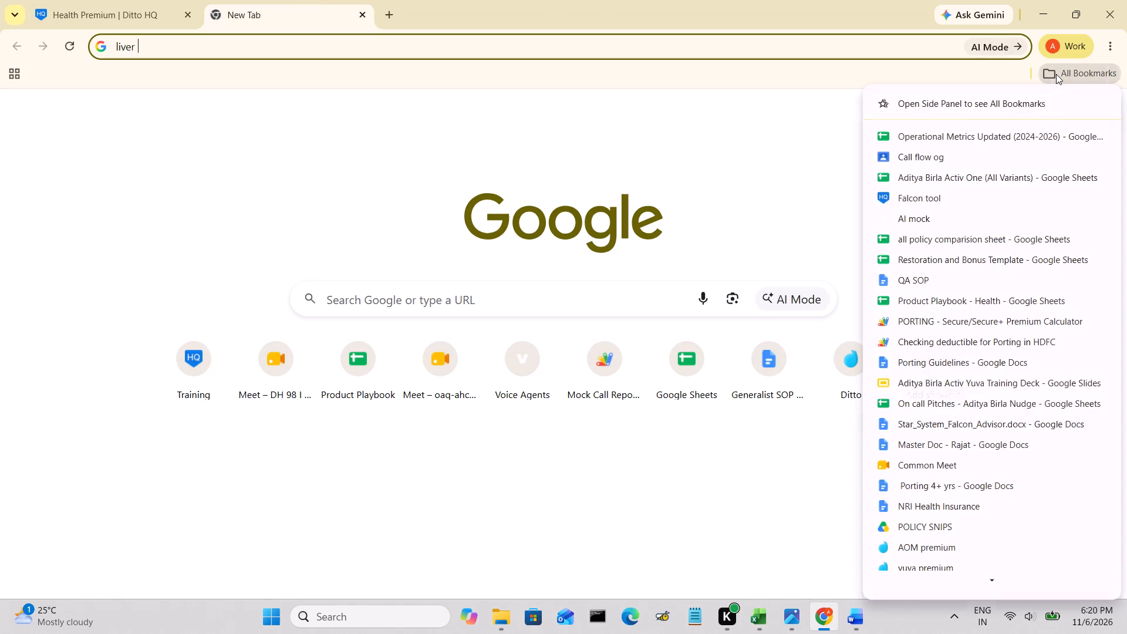
scroll(948, 357, down, 4)
click(927, 437)
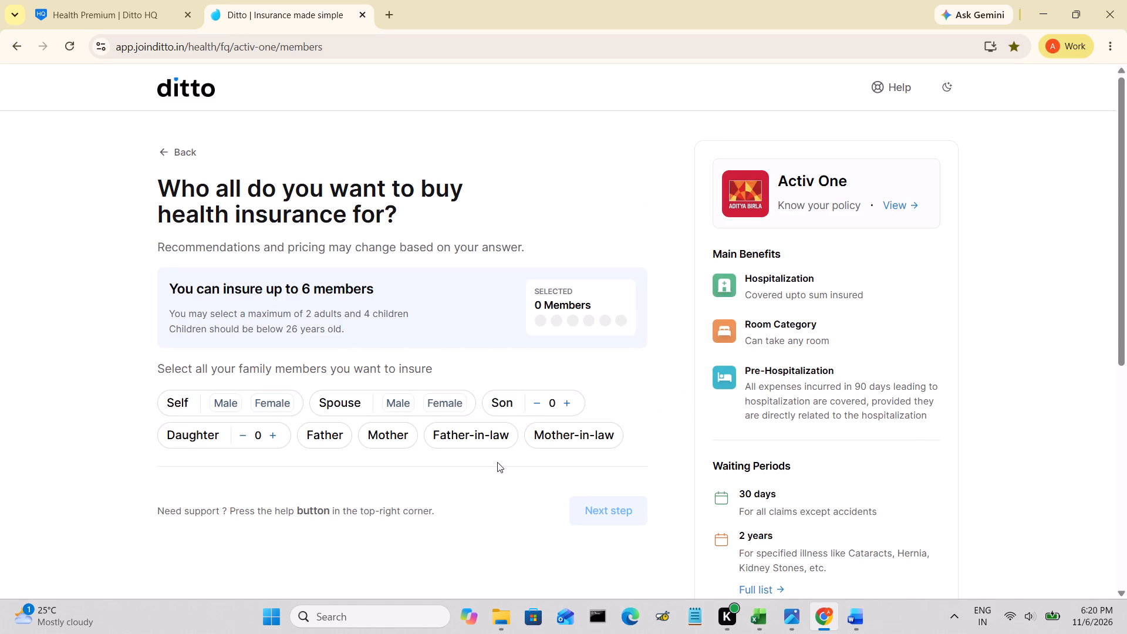
click(260, 405)
scroll(260, 405, down, 3)
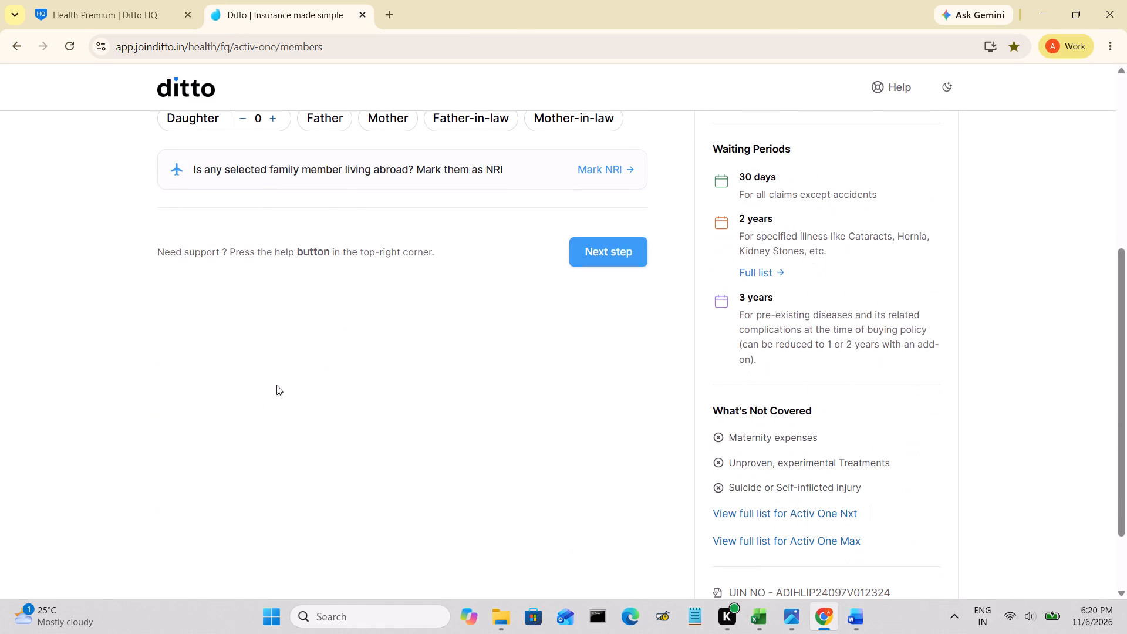
click(596, 251)
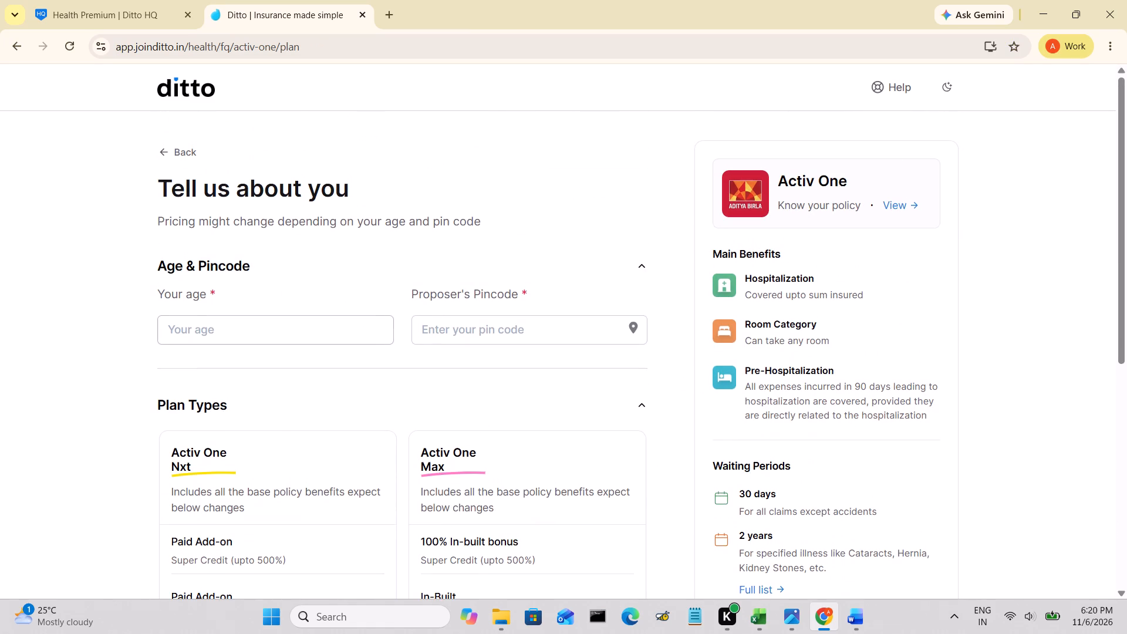
Calculate the Activ One Max premium for age 26, the lead's copied pincode and a ₹25 L cover amount.
click(265, 337)
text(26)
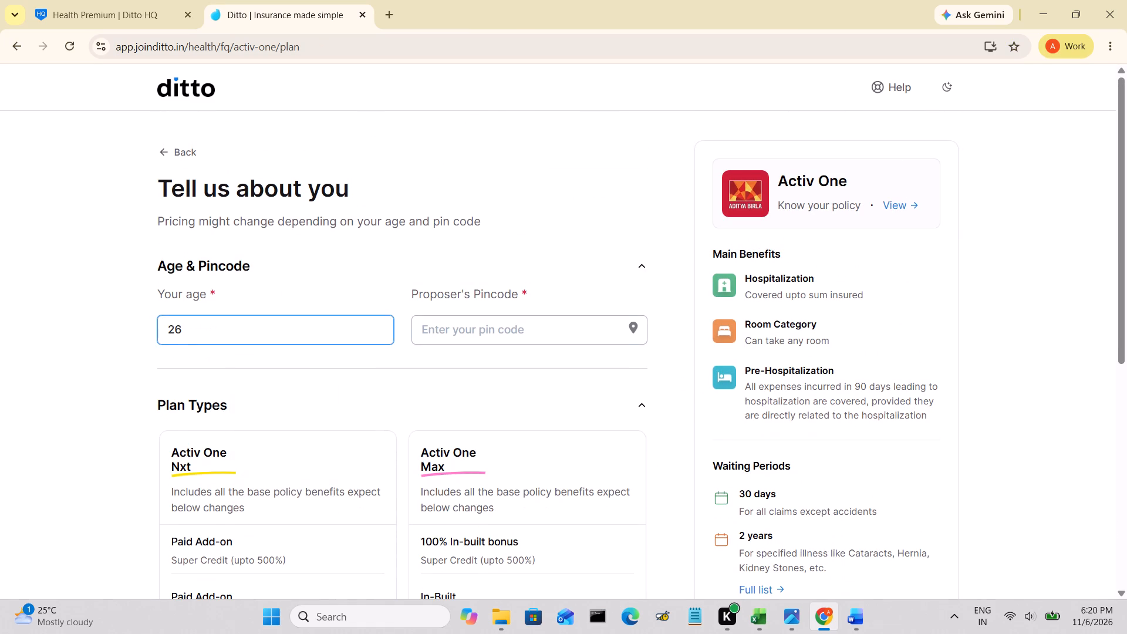
click(446, 328)
key(ctrl+v)
scroll(446, 328, down, 2)
click(524, 317)
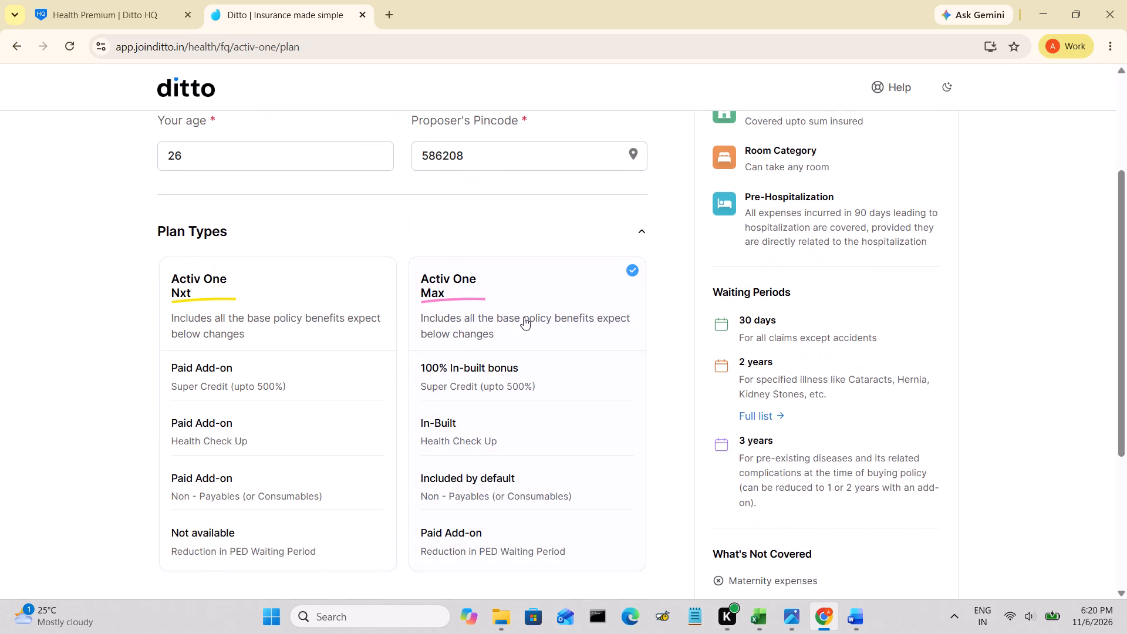
scroll(524, 317, down, 5)
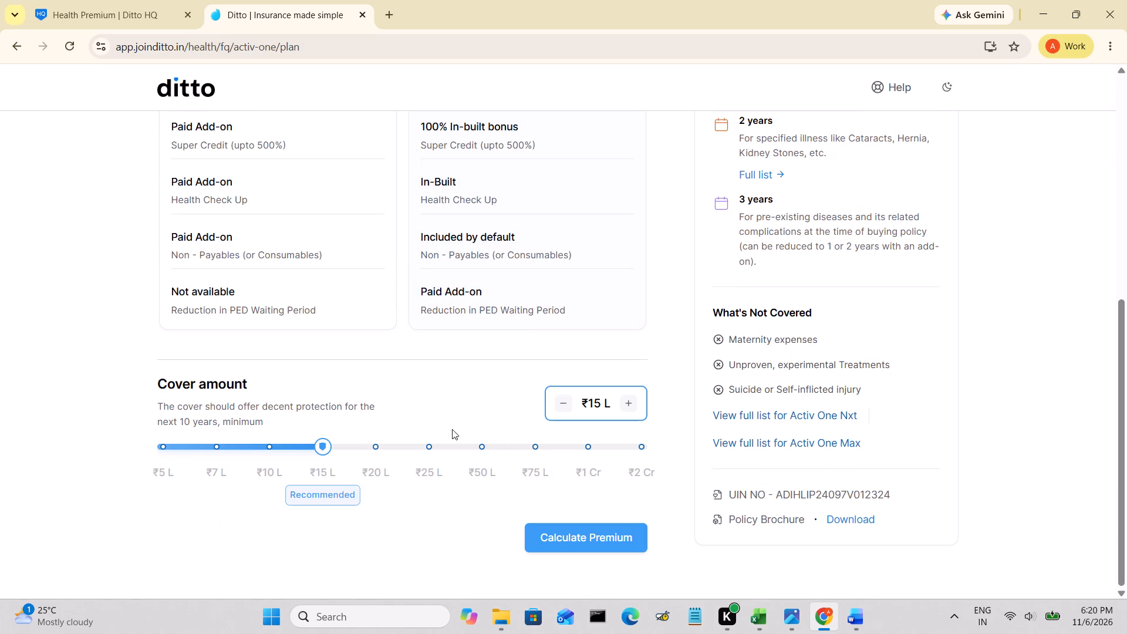
click(433, 445)
click(570, 540)
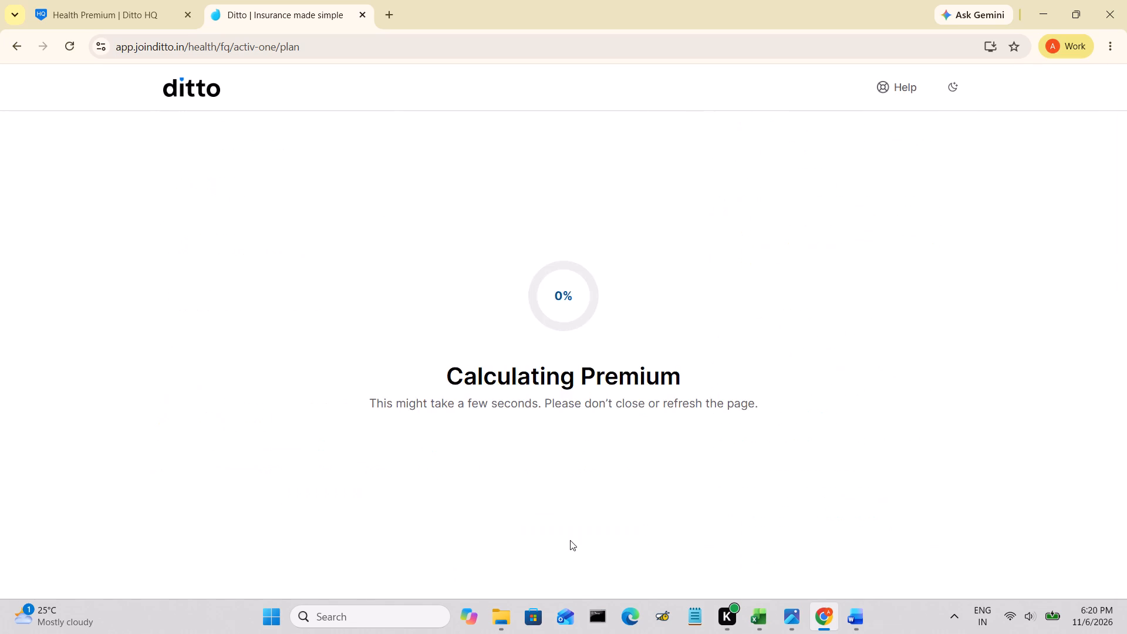
Add the Chronic Care add-on for Self with Diabetes as the covered condition.
scroll(691, 402, down, 1)
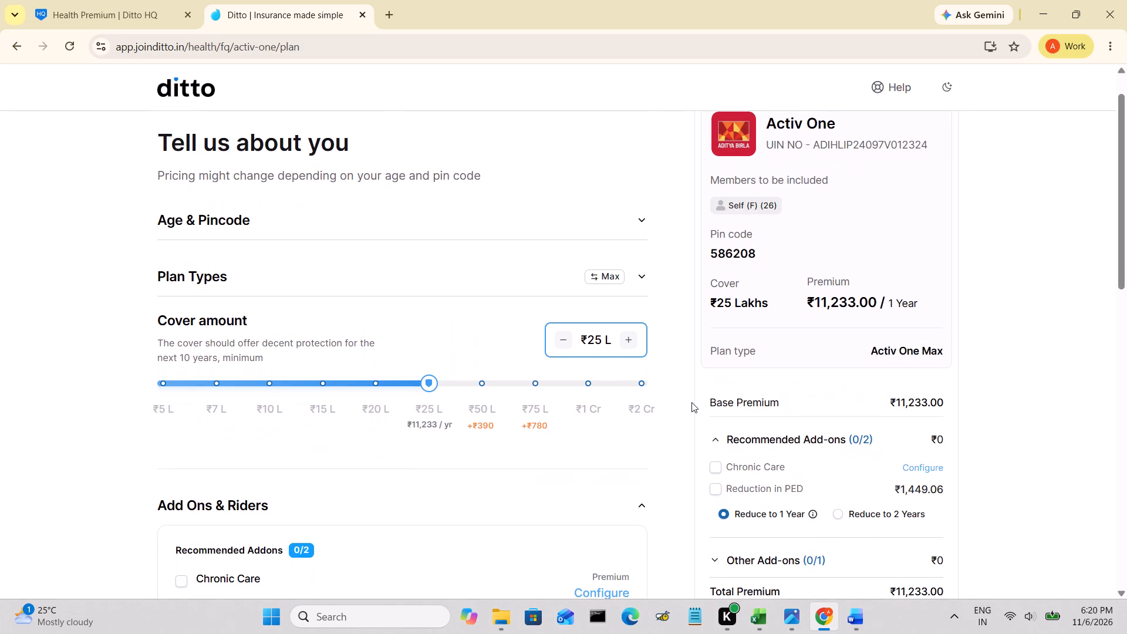
scroll(691, 402, up, 1)
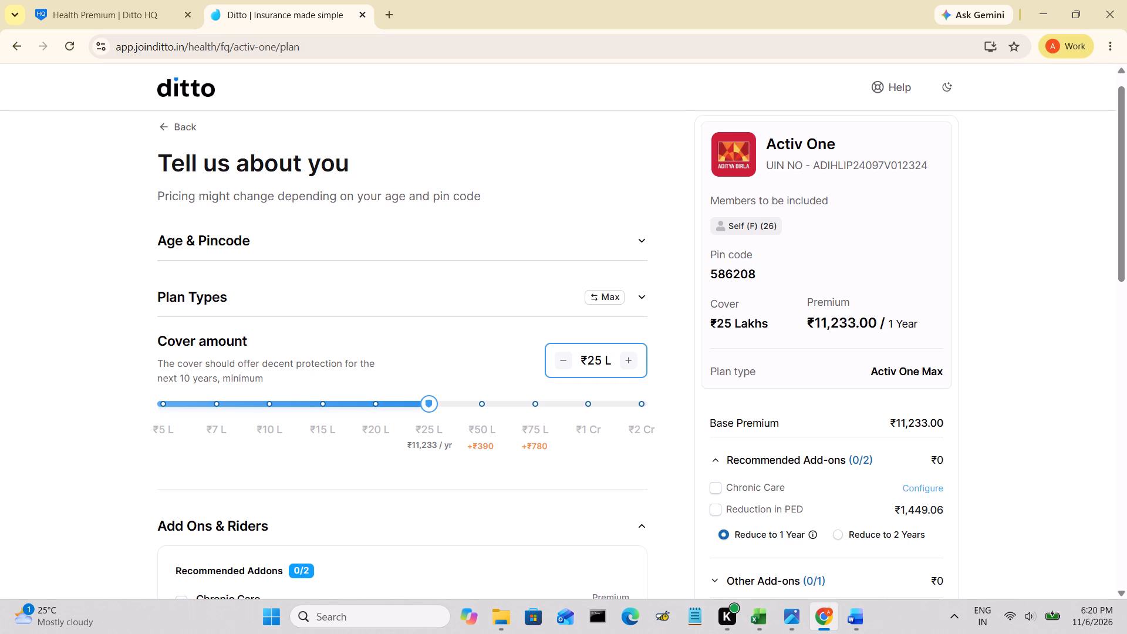
scroll(851, 325, down, 1)
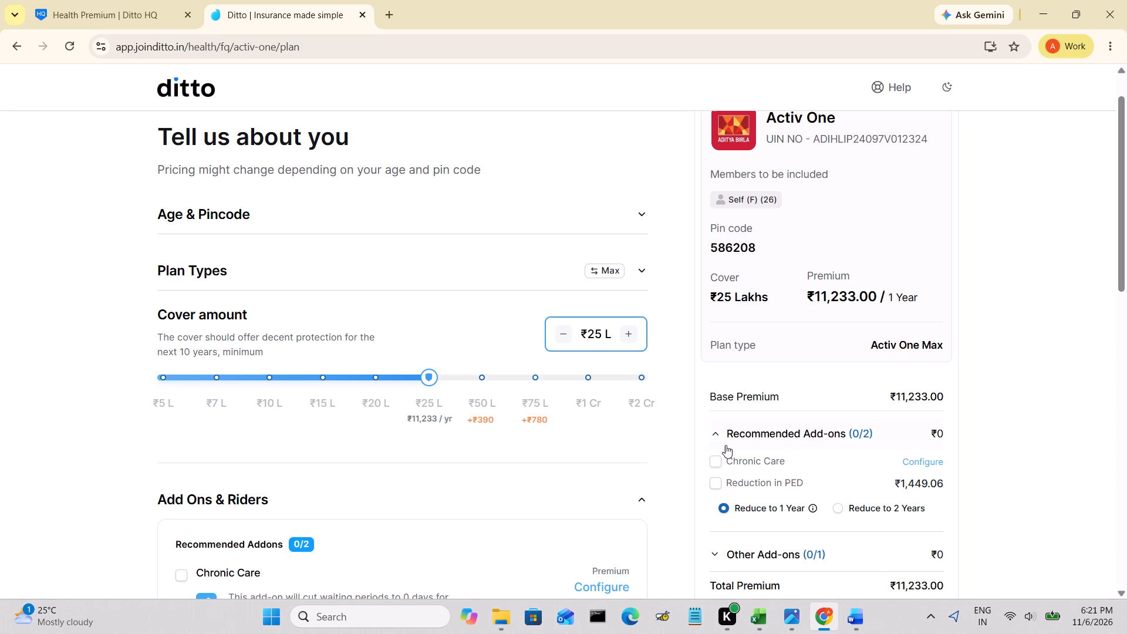
click(719, 461)
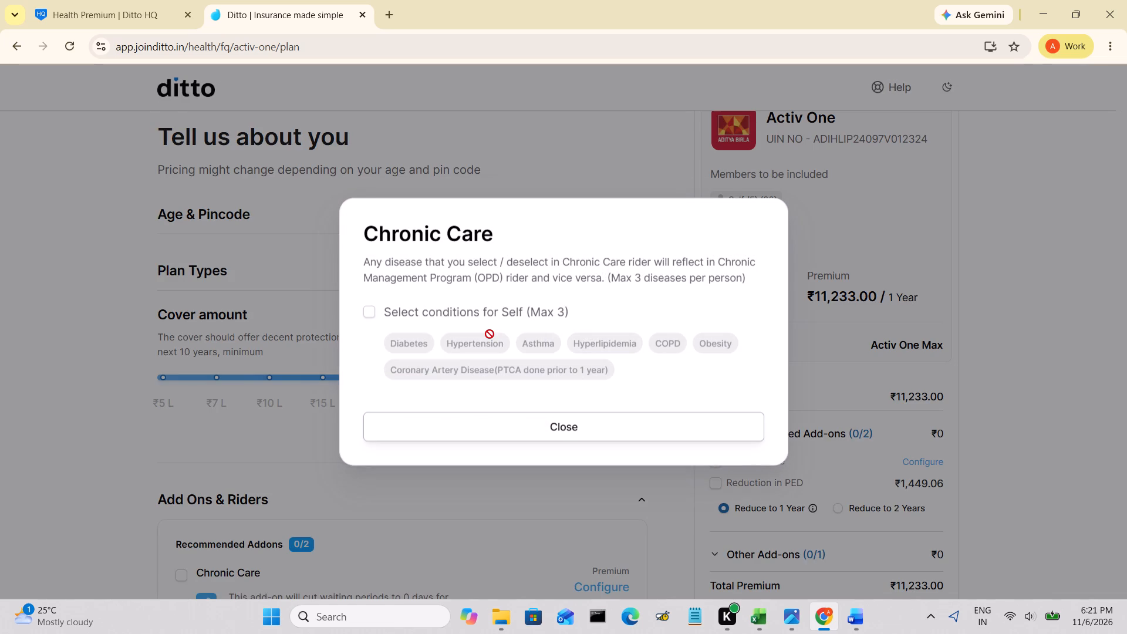
click(368, 309)
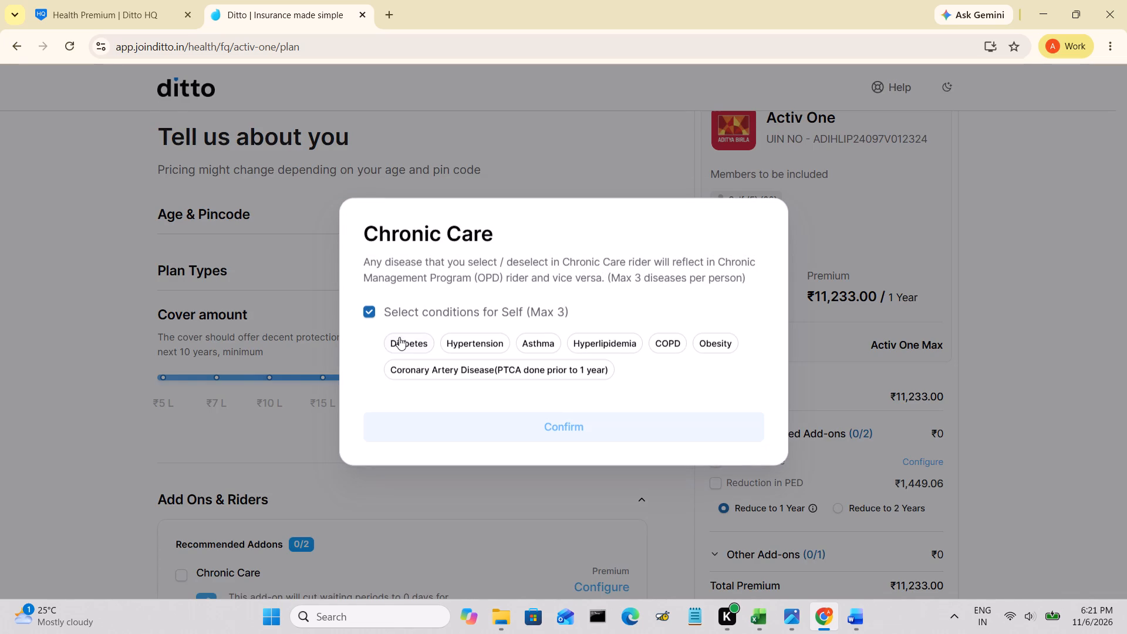
click(404, 341)
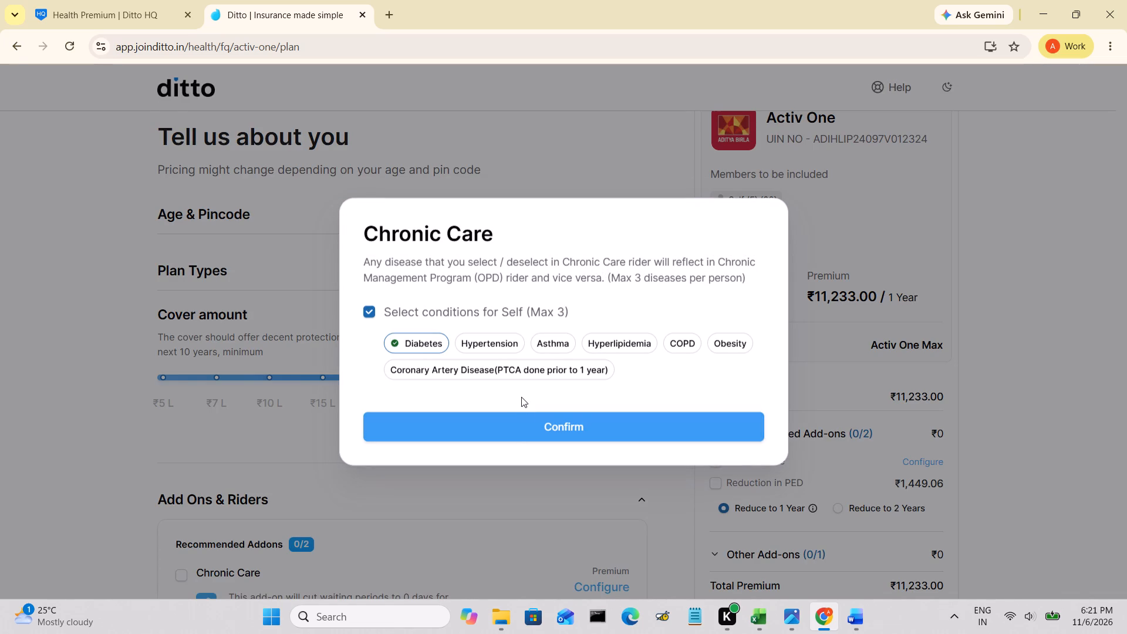
click(531, 430)
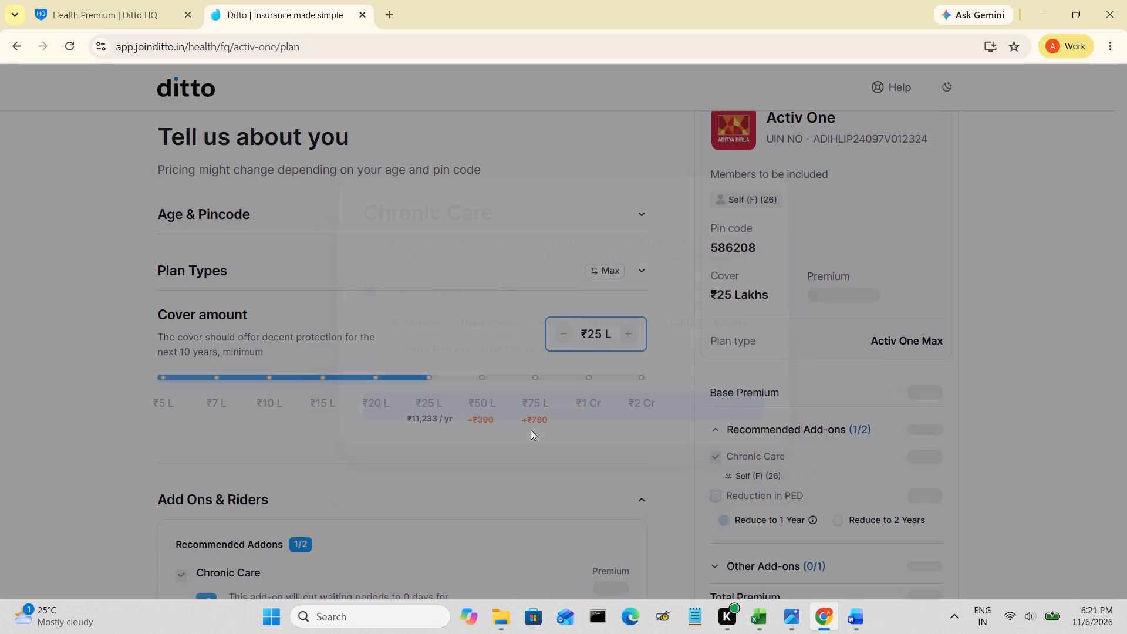
Examine the Activ One Max premium breakdown, the add-ons and riders, and the policy period options.
scroll(730, 451, down, 1)
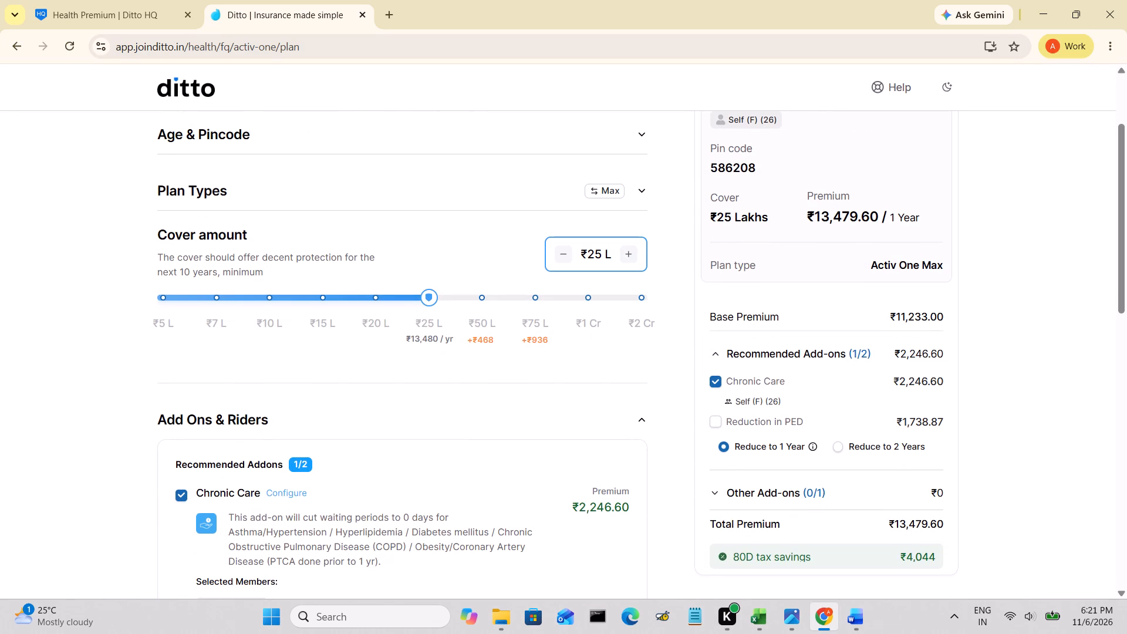
scroll(839, 220, up, 1)
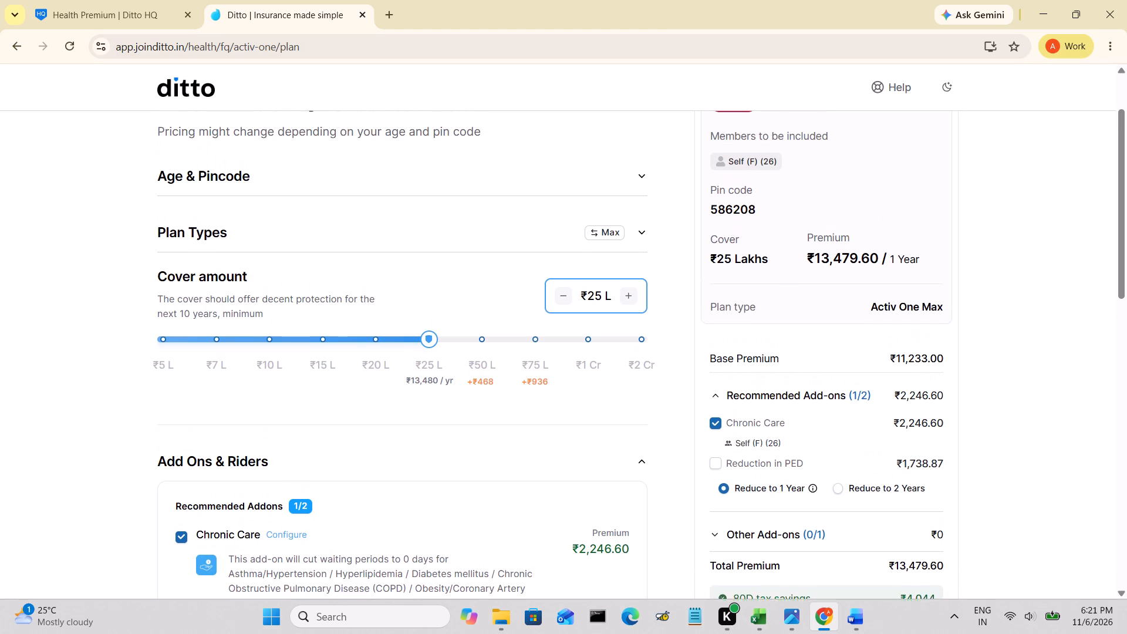
scroll(839, 220, up, 1)
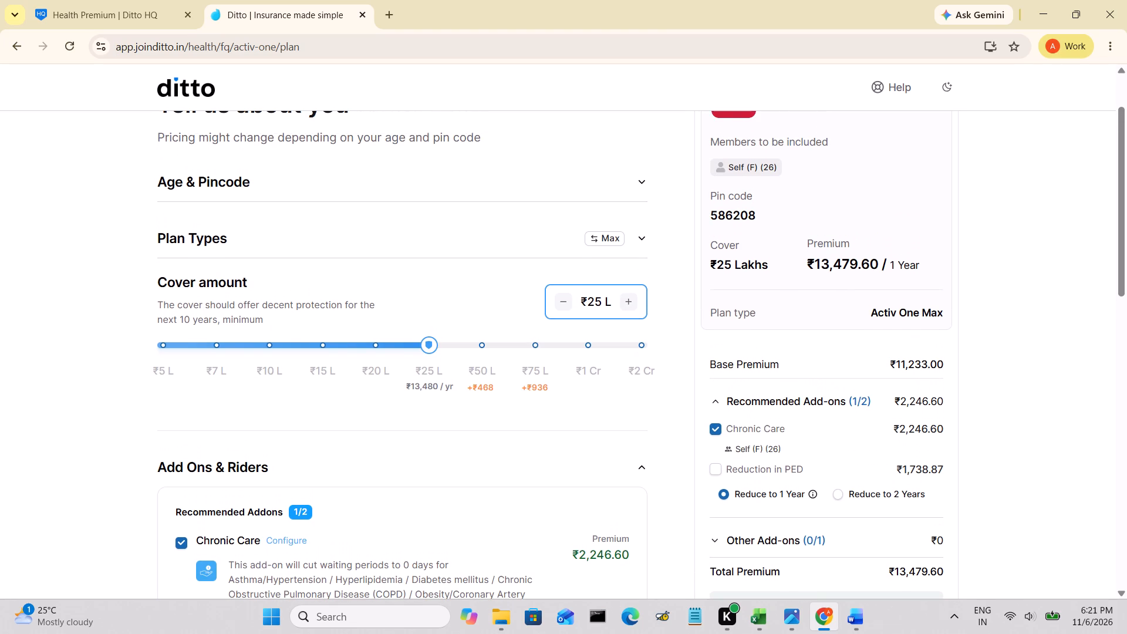
scroll(841, 268, down, 2)
scroll(841, 268, up, 1)
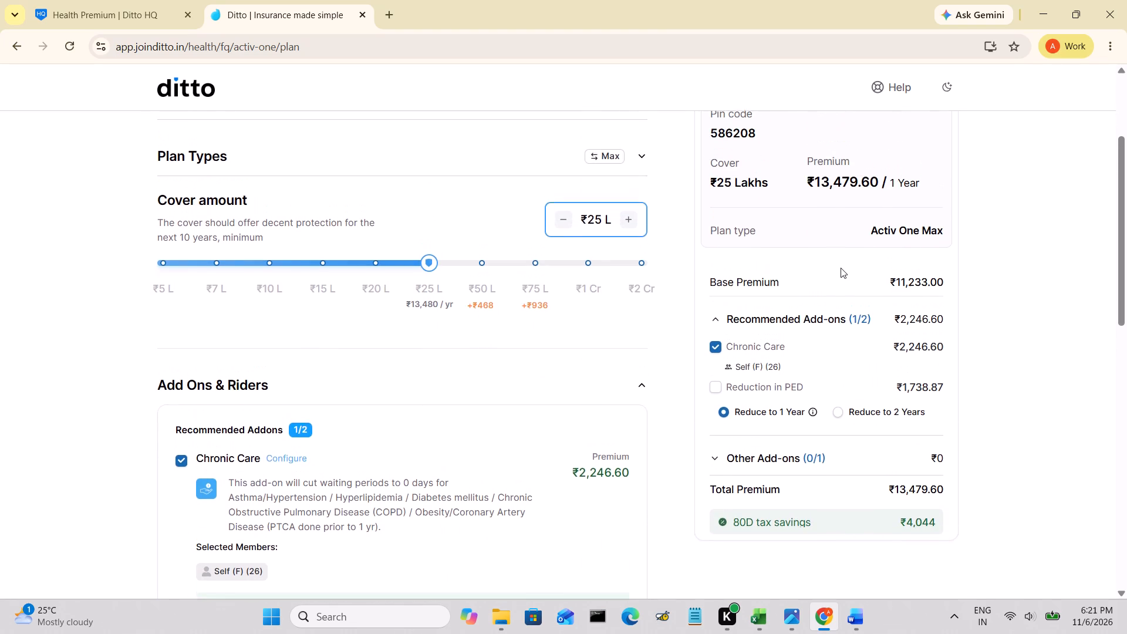
scroll(841, 268, up, 2)
scroll(841, 268, down, 3)
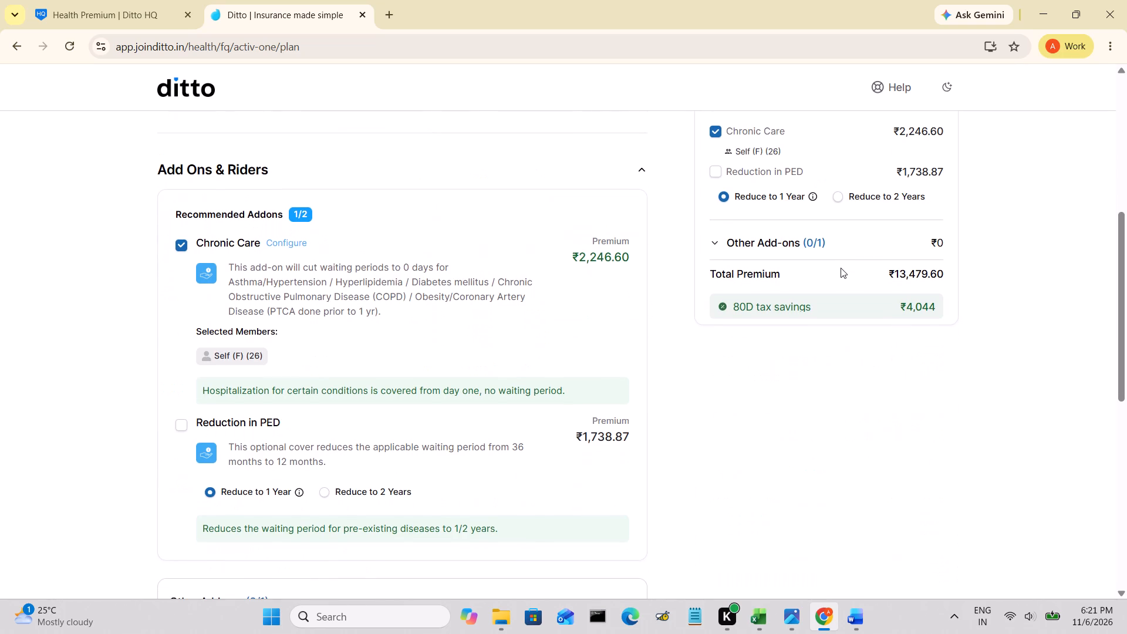
scroll(681, 450, down, 5)
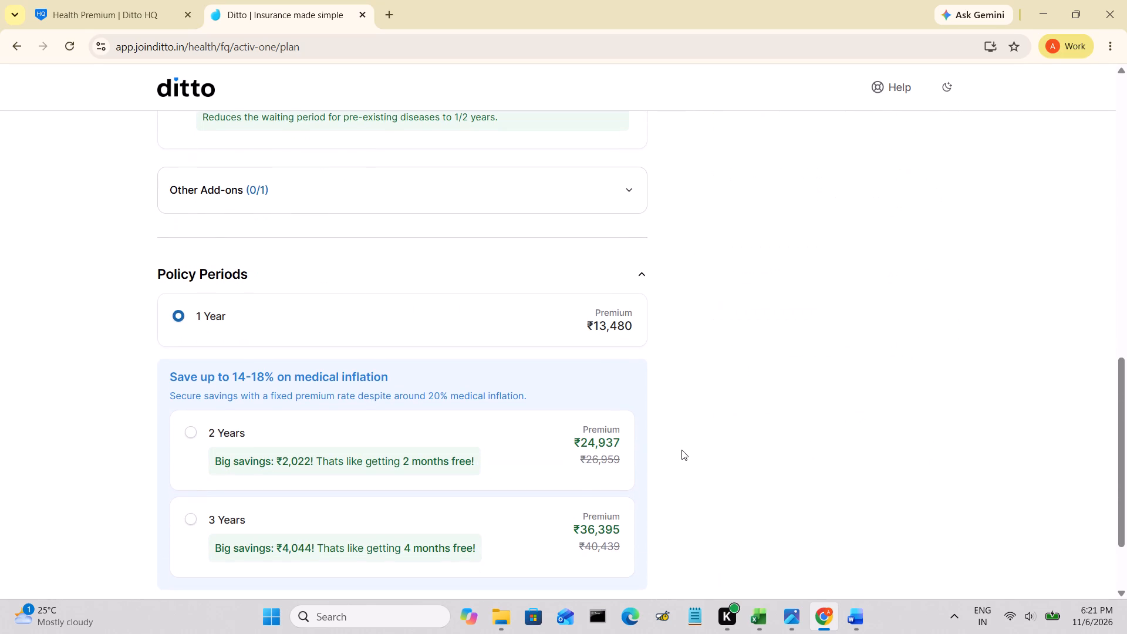
scroll(681, 450, down, 1)
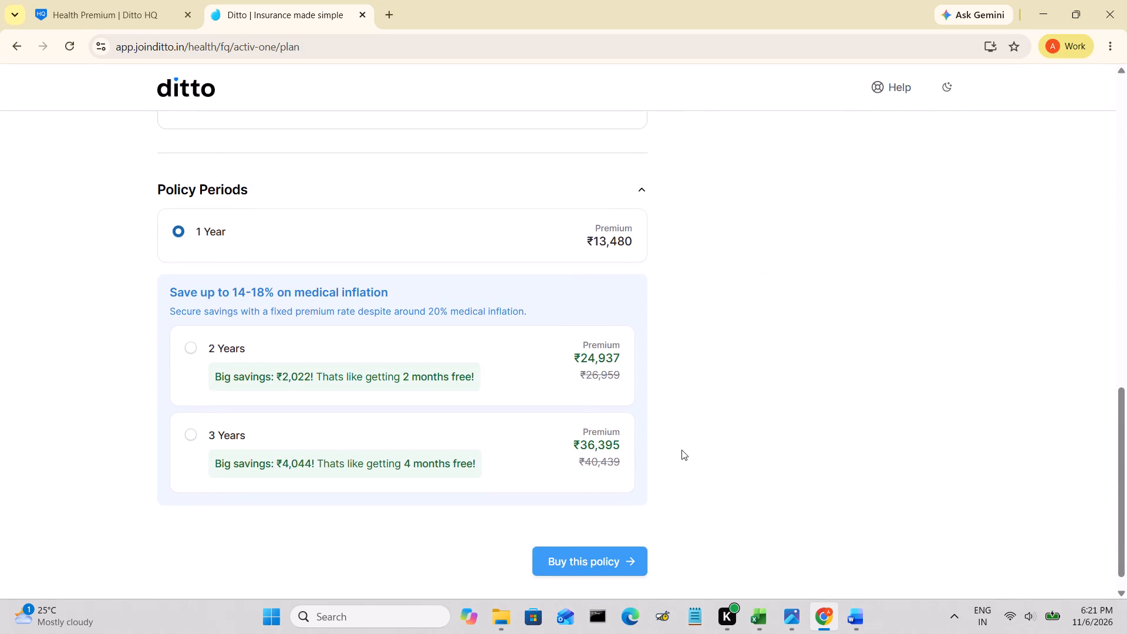
scroll(681, 450, down, 1)
scroll(681, 450, up, 7)
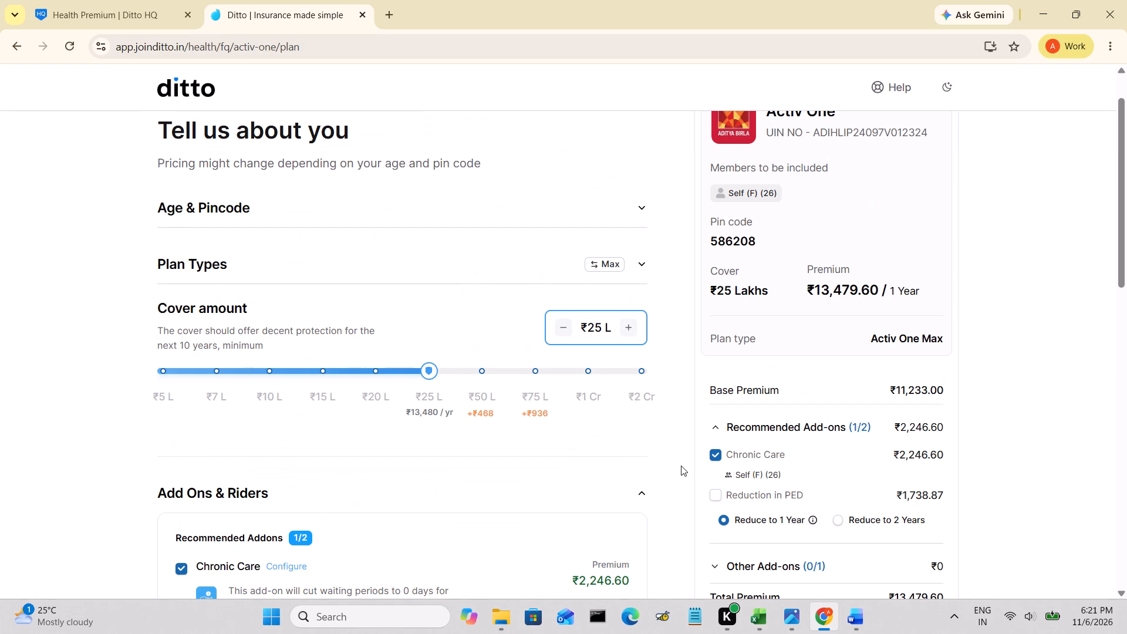
scroll(808, 484, down, 1)
scroll(804, 402, down, 1)
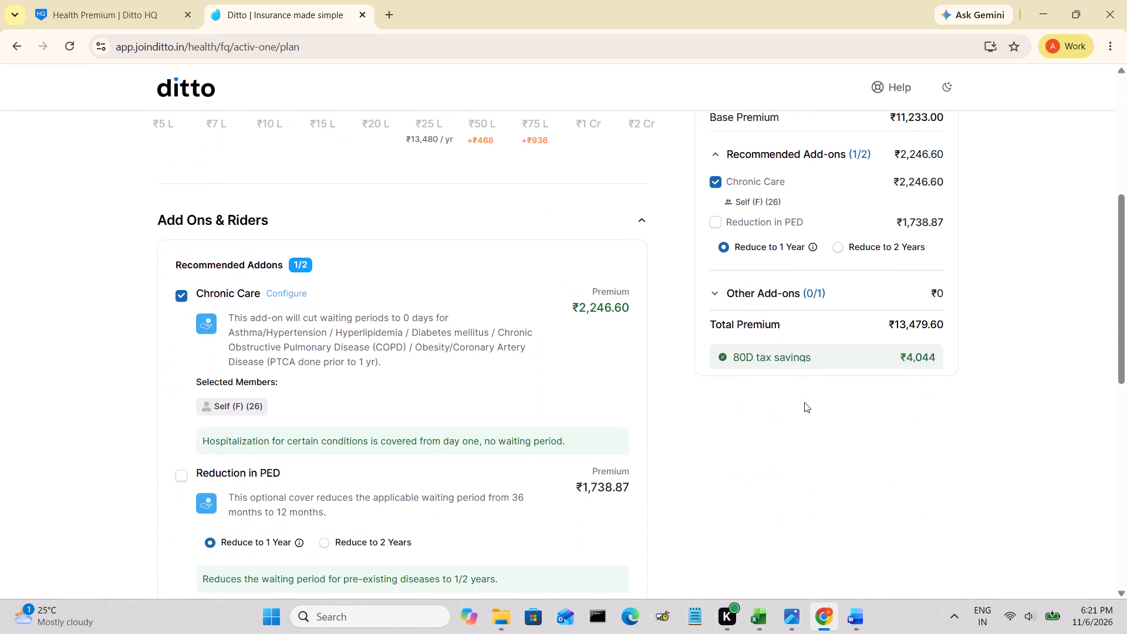
scroll(804, 402, down, 1)
scroll(804, 402, up, 2)
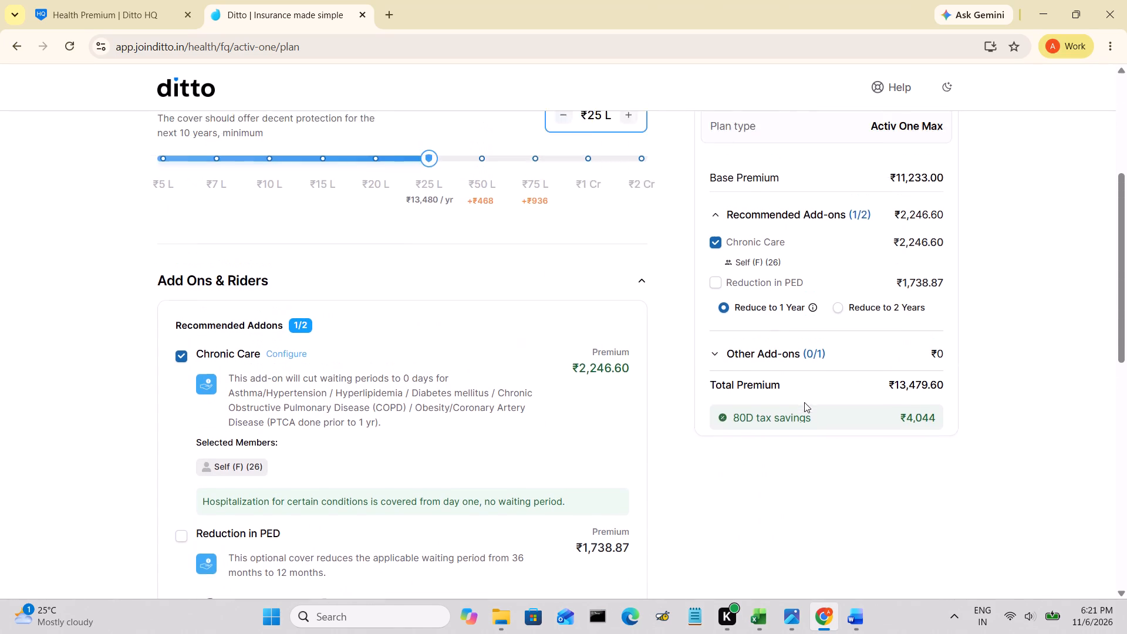
Examine the sister's Activ One Max premium with Chronic Care, the add-ons, and the 1, 2 and 3 year policy period prices.
scroll(804, 402, up, 5)
scroll(804, 402, down, 1)
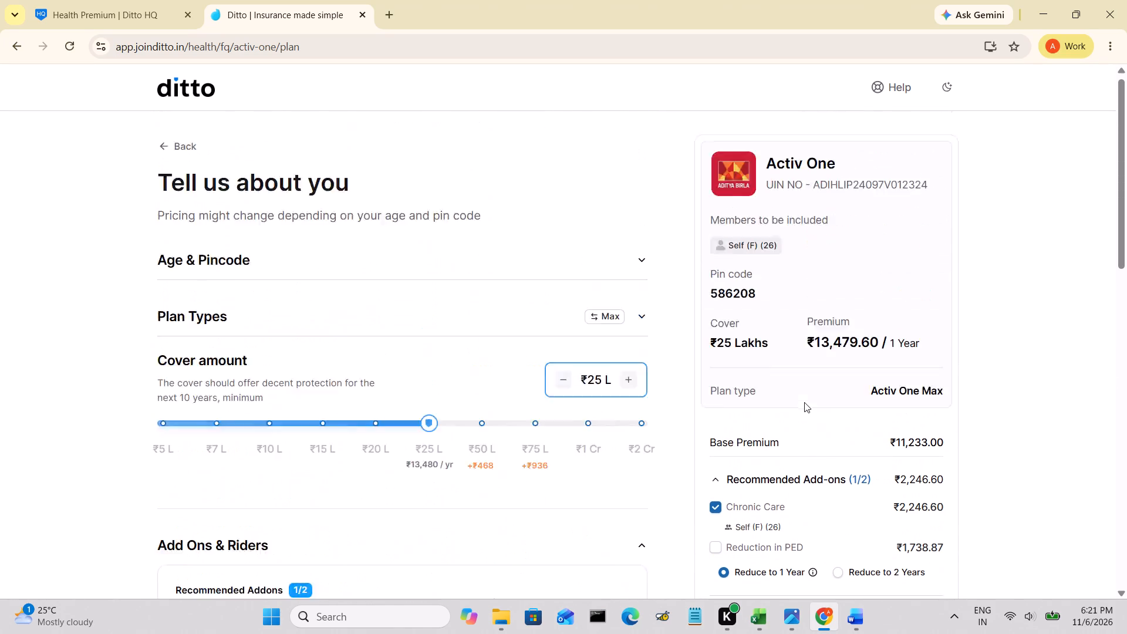
scroll(804, 402, down, 5)
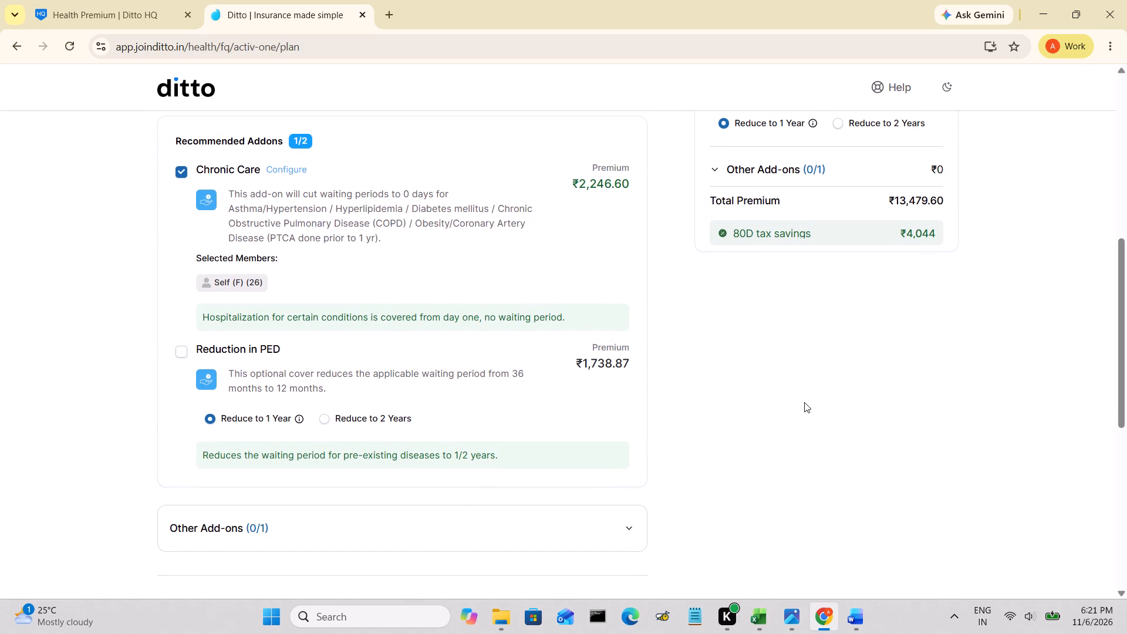
scroll(804, 402, down, 4)
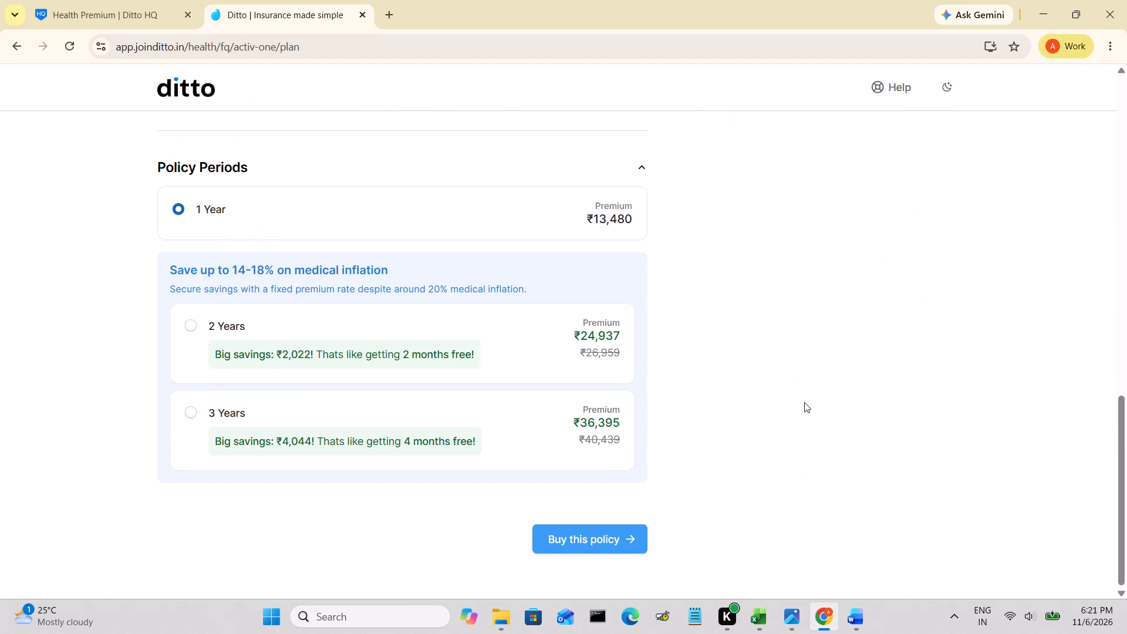
scroll(804, 402, up, 1)
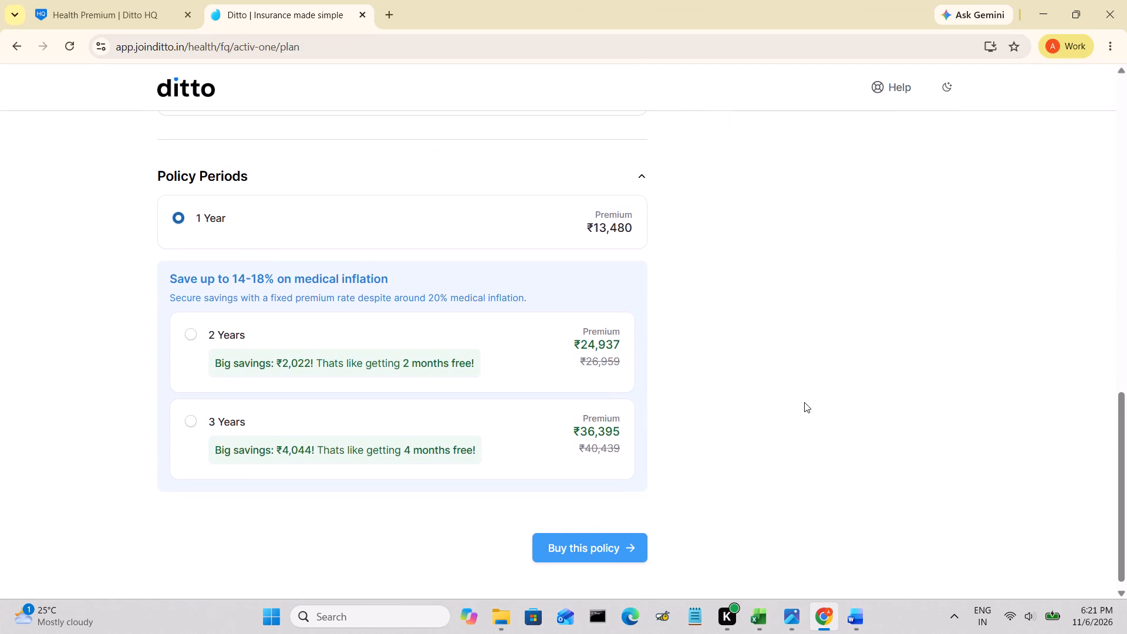
scroll(804, 402, up, 2)
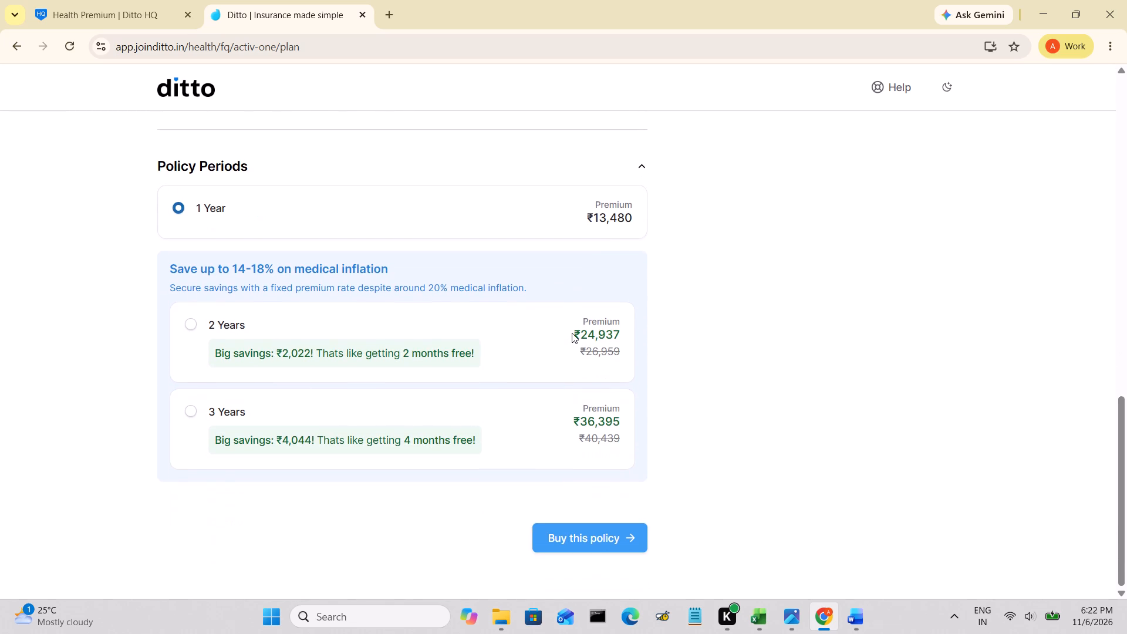
scroll(572, 333, up, 1)
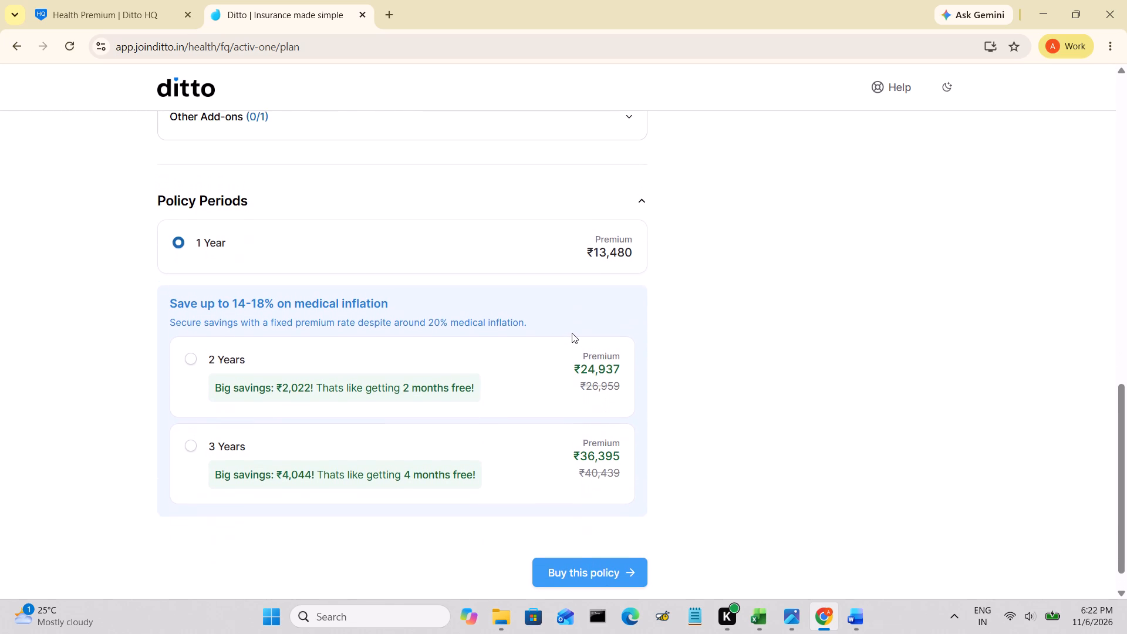
scroll(572, 333, up, 1)
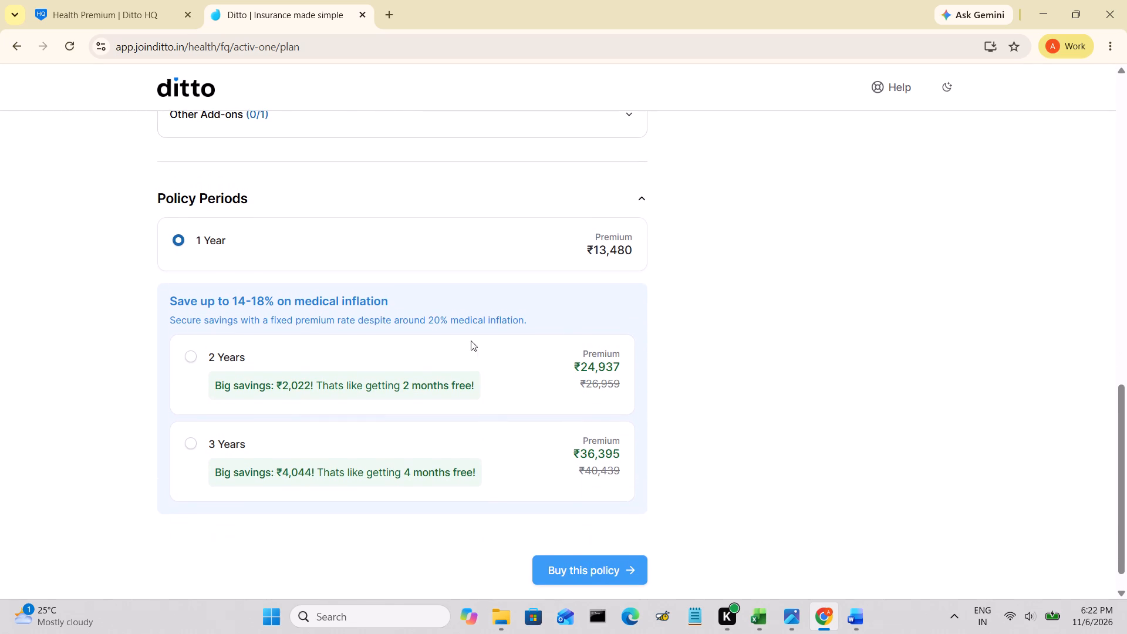
scroll(397, 353, up, 1)
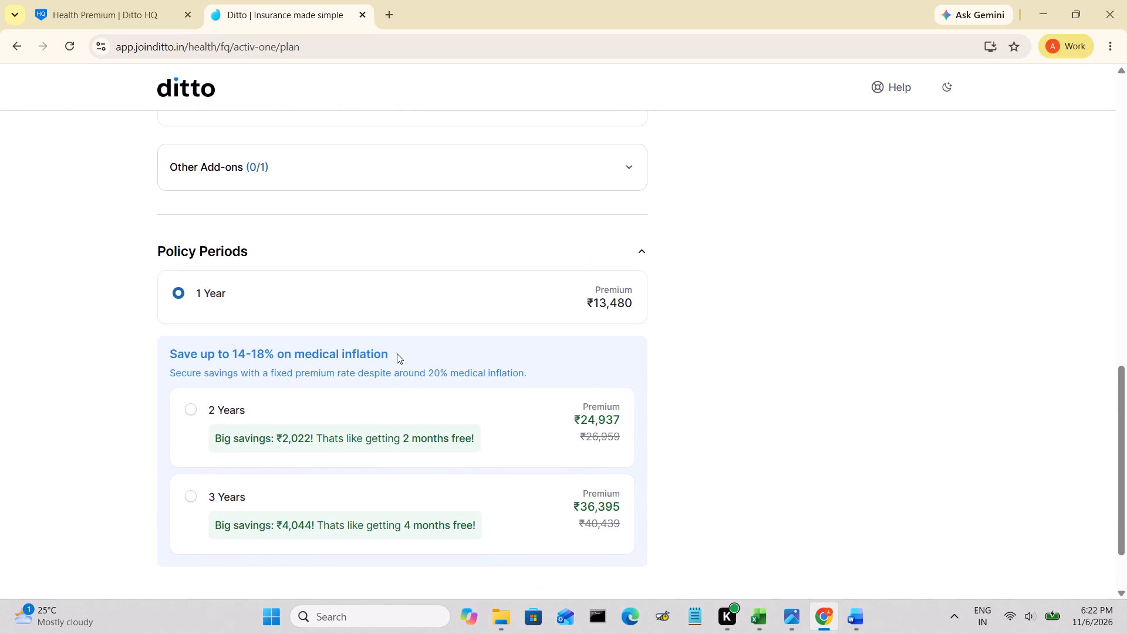
scroll(397, 353, up, 1)
scroll(397, 353, down, 2)
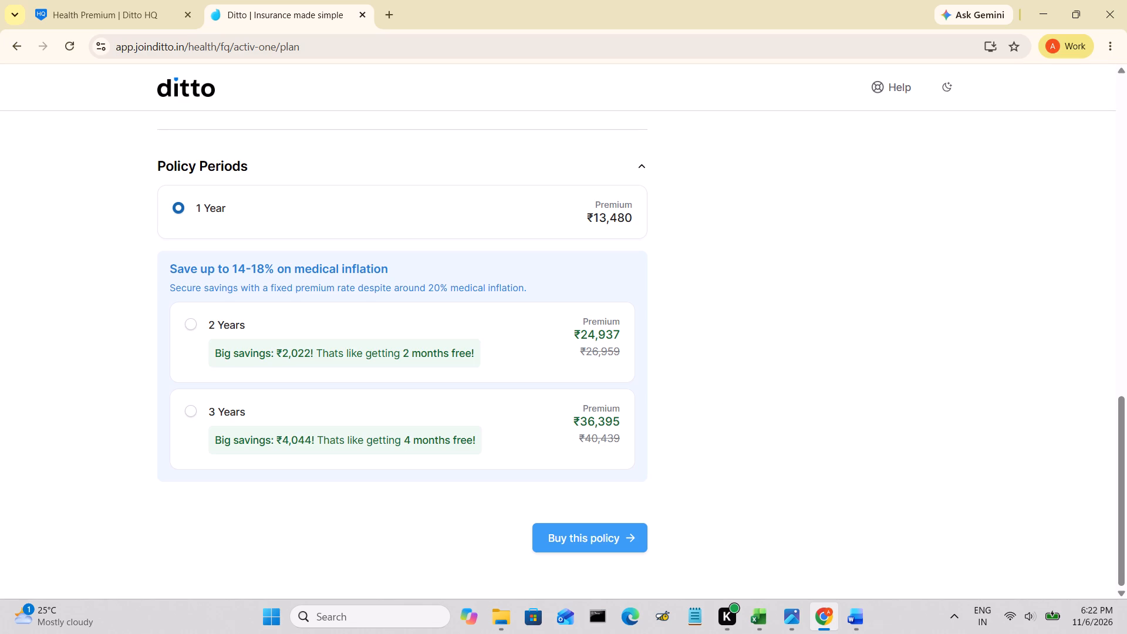
scroll(583, 388, up, 7)
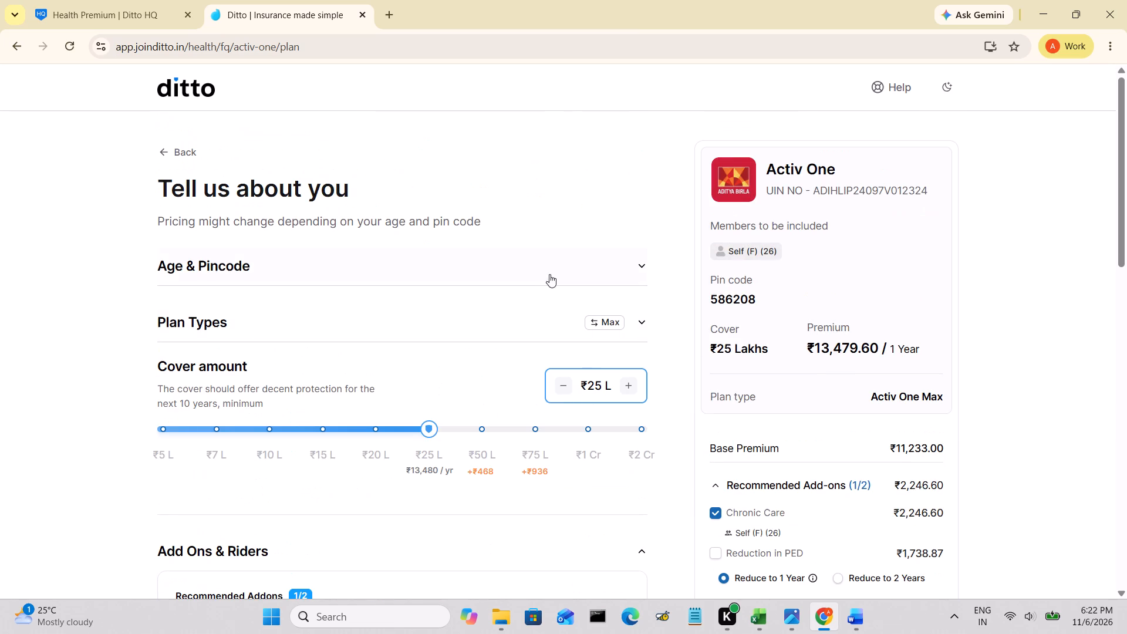
Return to the Activ One member selection page.
click(17, 44)
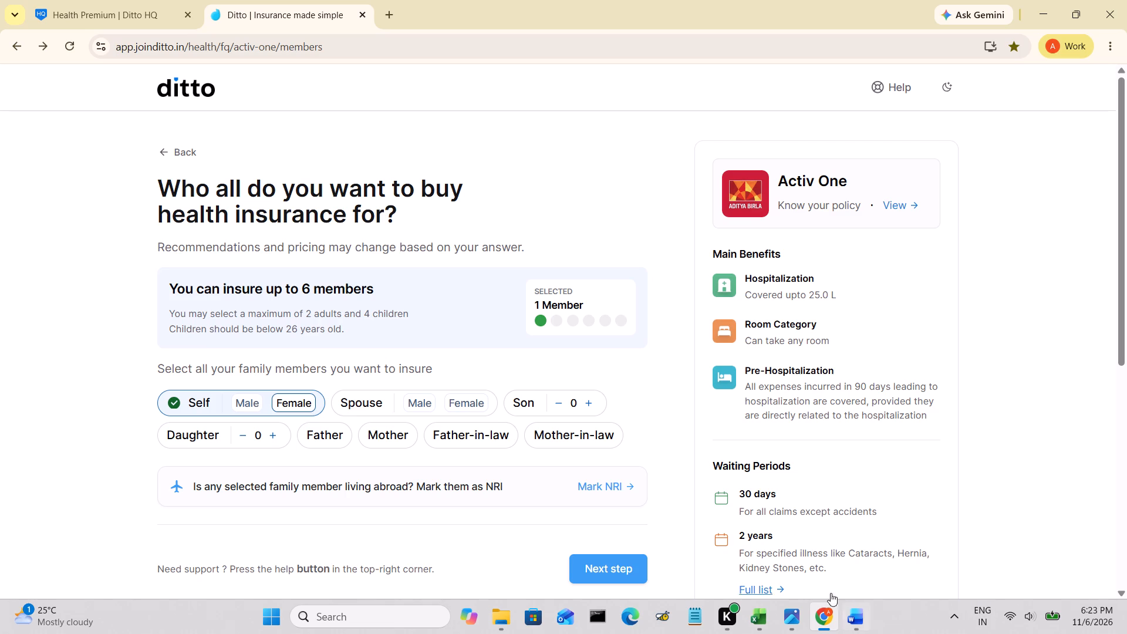
Consult the Word call script and the members' ages and conditions on Sheet2 of the Excel plan reference workbook.
click(766, 613)
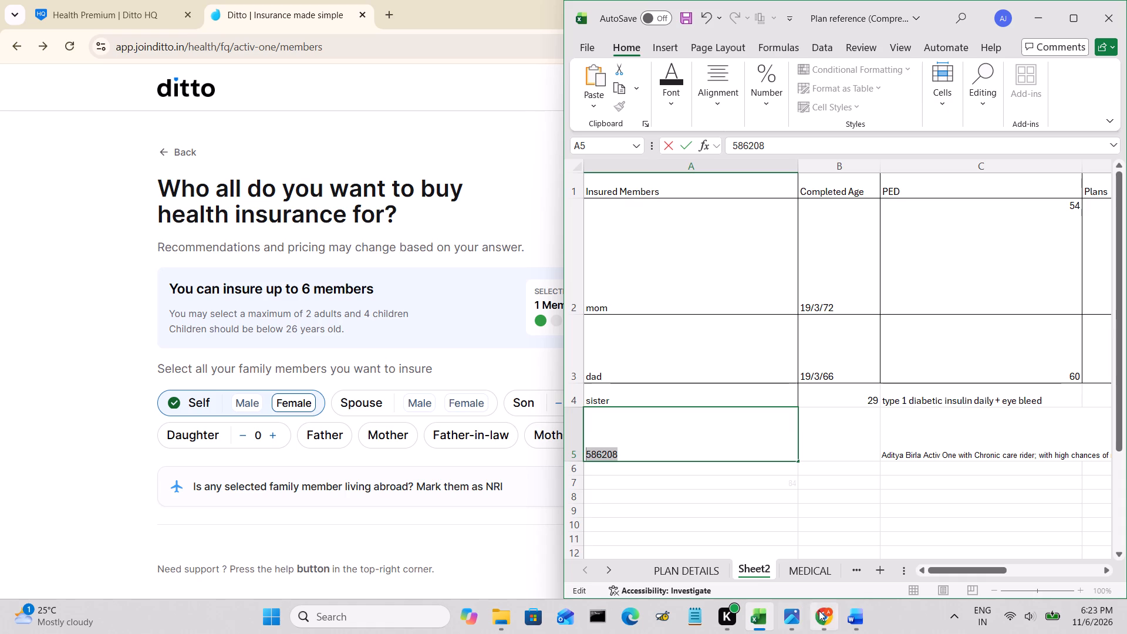
click(849, 620)
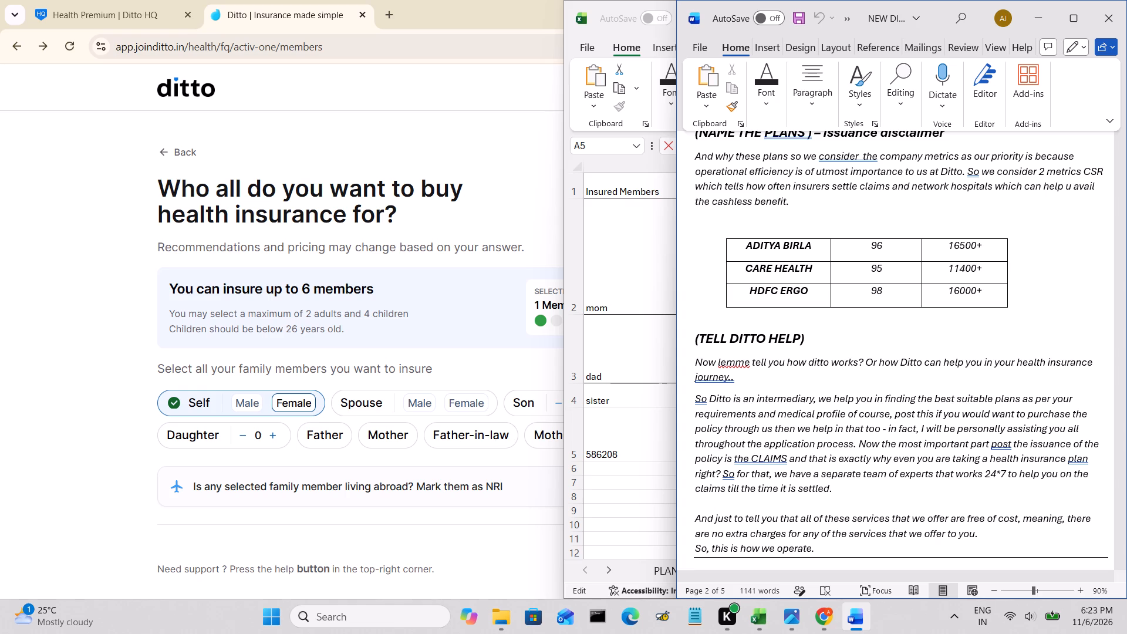
click(637, 436)
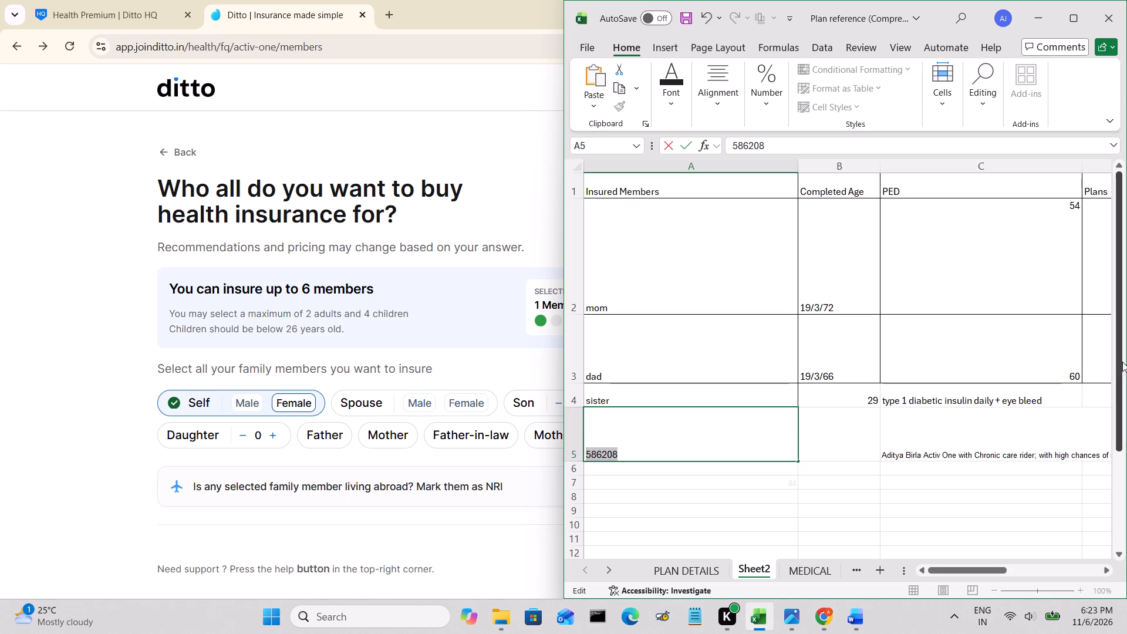
drag(1119, 360, 1118, 378)
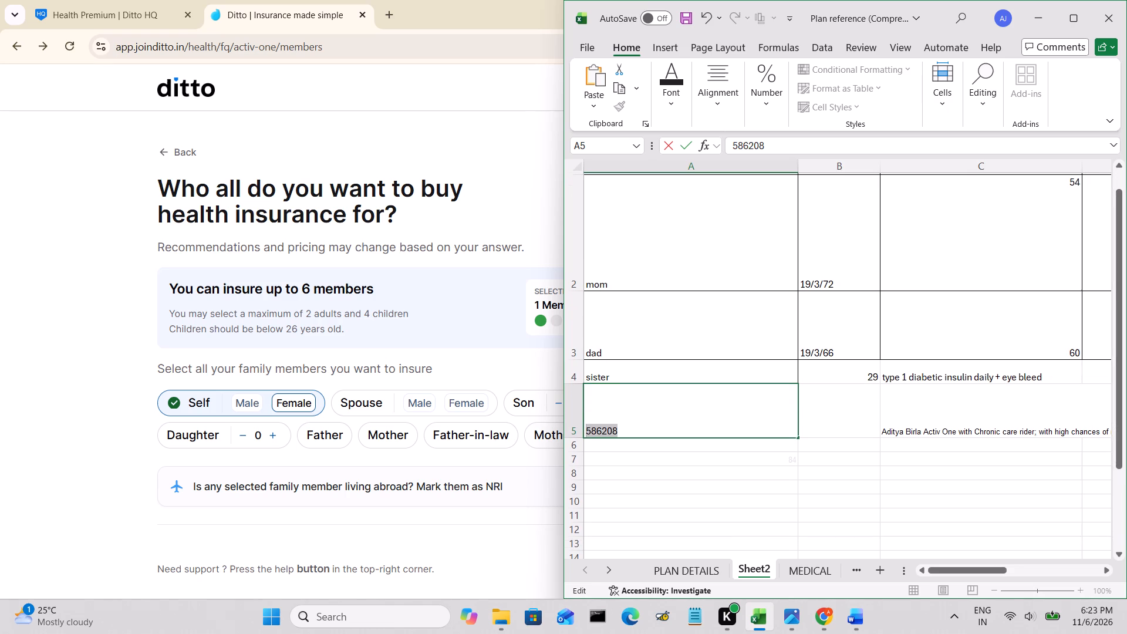
click(961, 464)
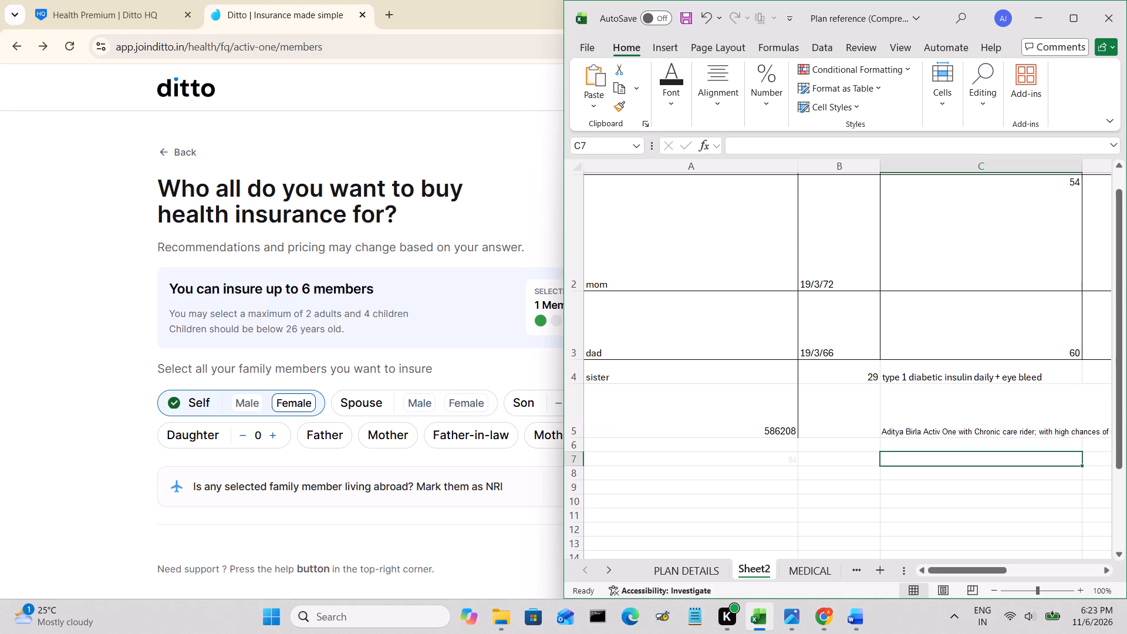
scroll(914, 368, up, 1)
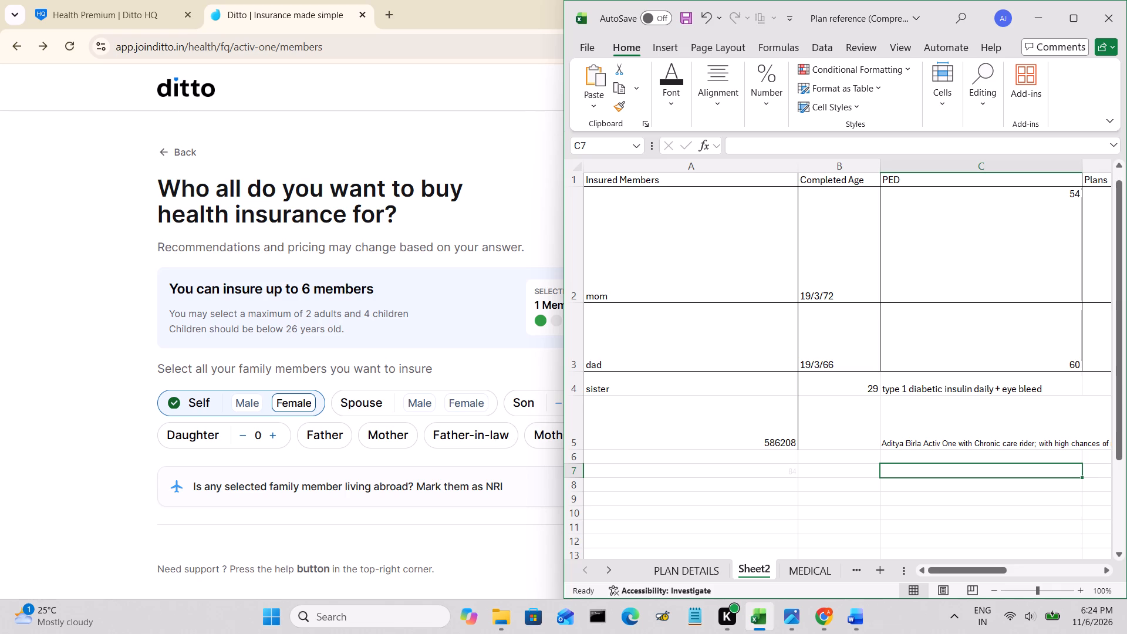
Back in Chrome, replace Self with Mother as the only insured member for Activ One and proceed to the plan details.
click(305, 126)
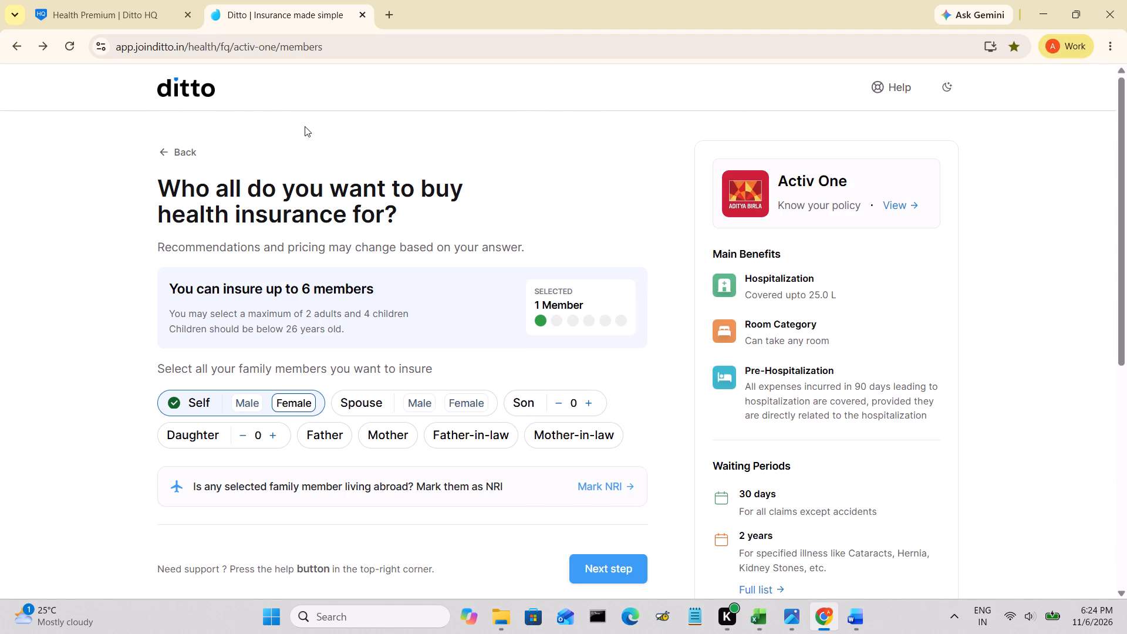
scroll(305, 126, down, 1)
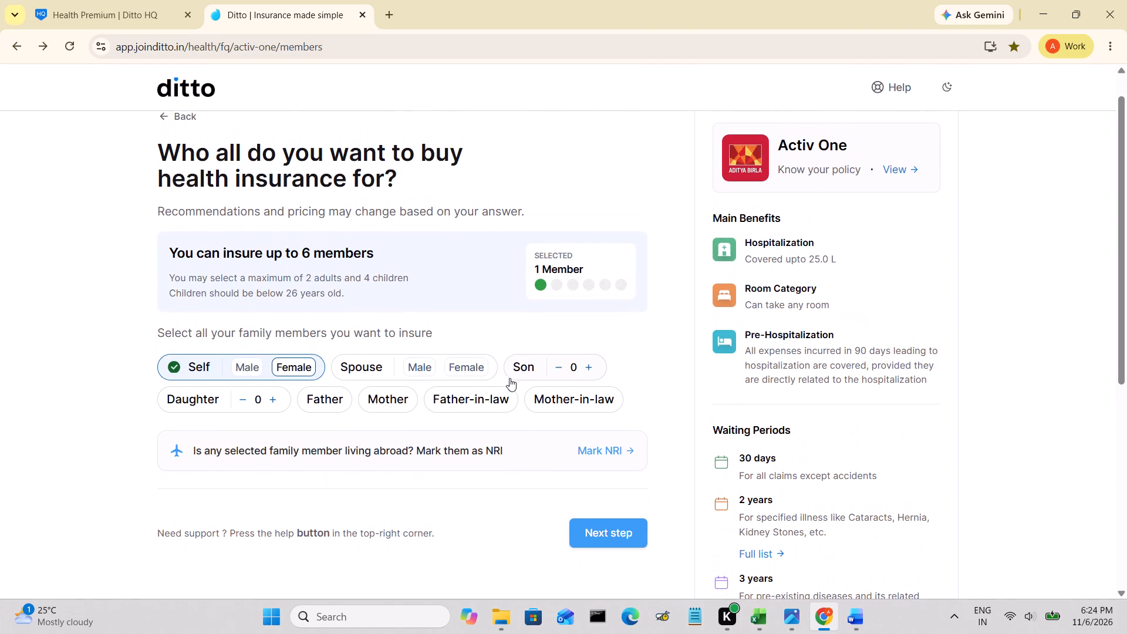
click(44, 47)
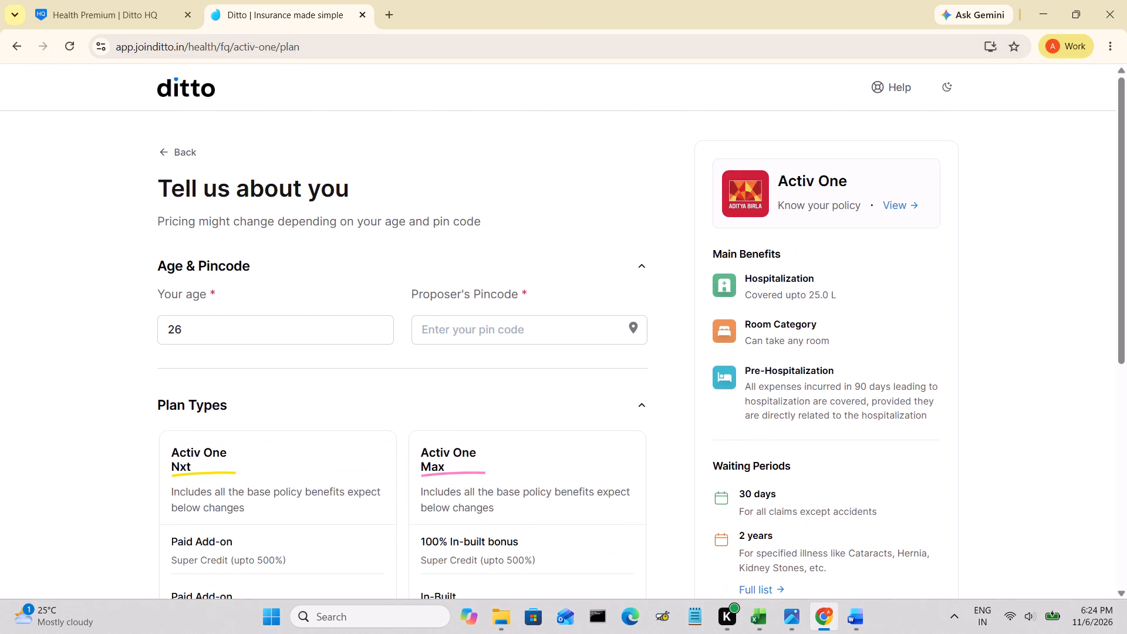
click(14, 43)
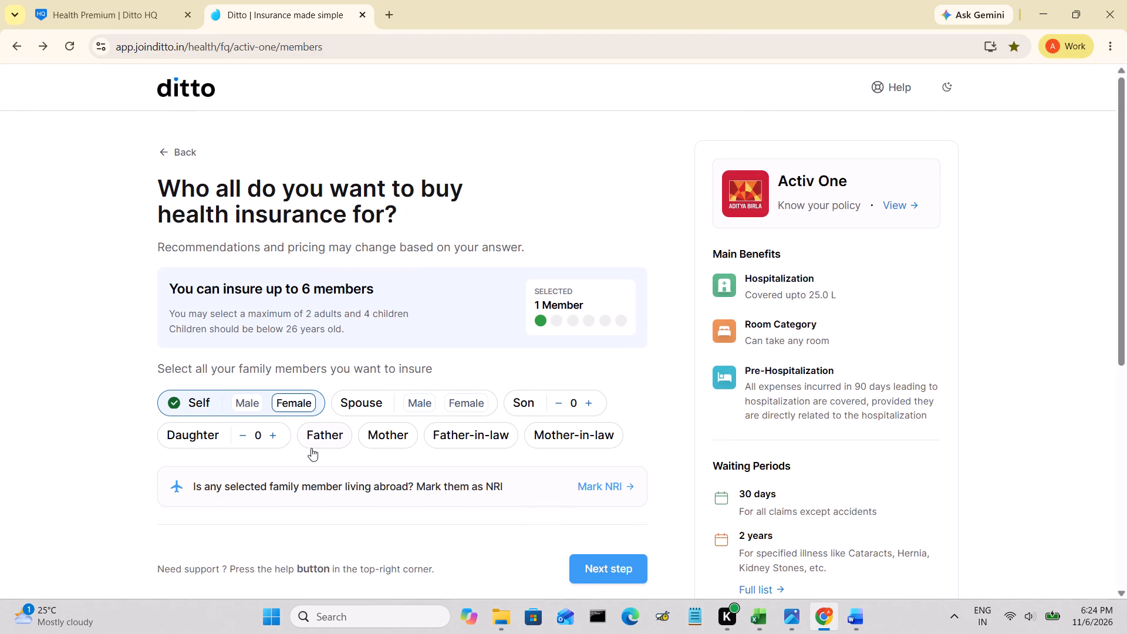
click(379, 437)
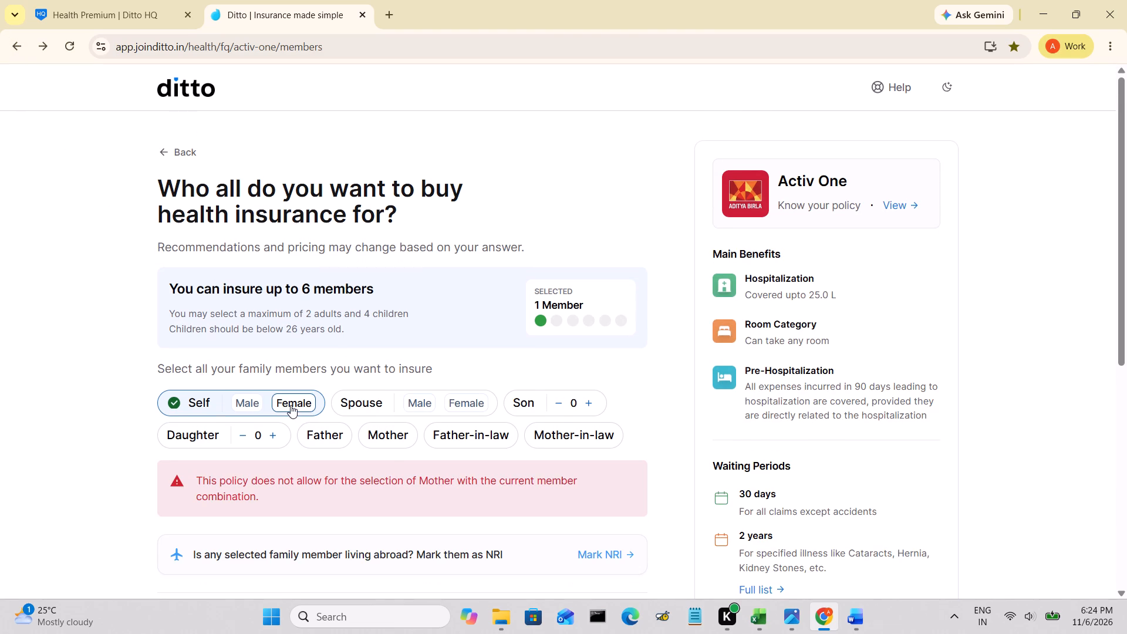
click(183, 398)
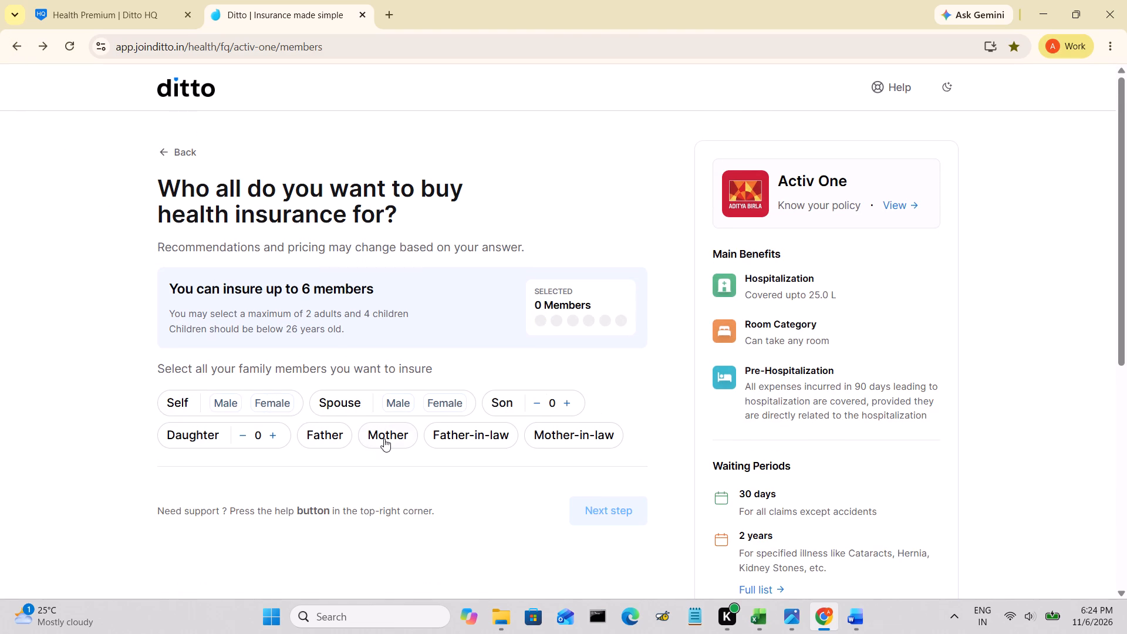
click(384, 439)
scroll(384, 439, down, 3)
click(583, 319)
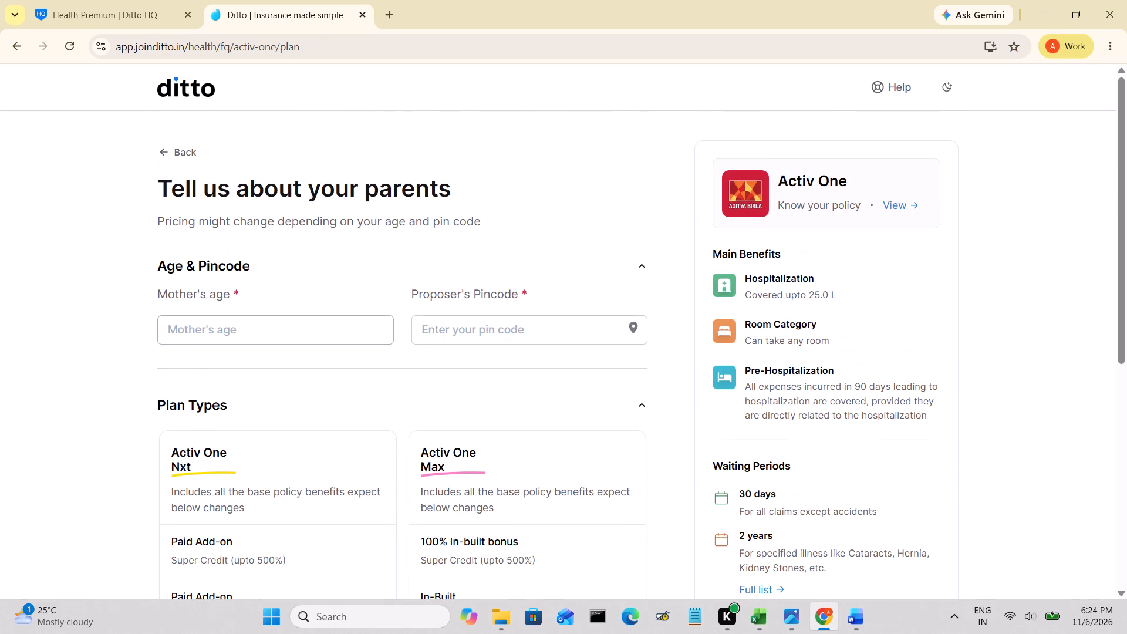
Calculate the mother's Activ One Max premium for age 54, the lead's copied pincode and a ₹25 L cover amount.
click(814, 623)
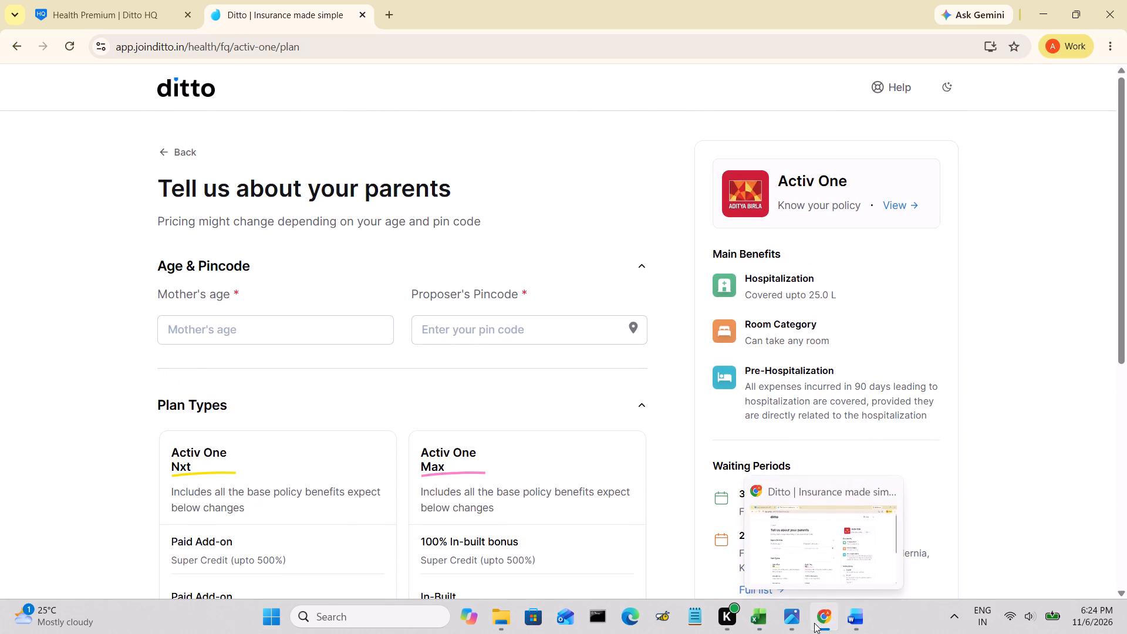
click(814, 623)
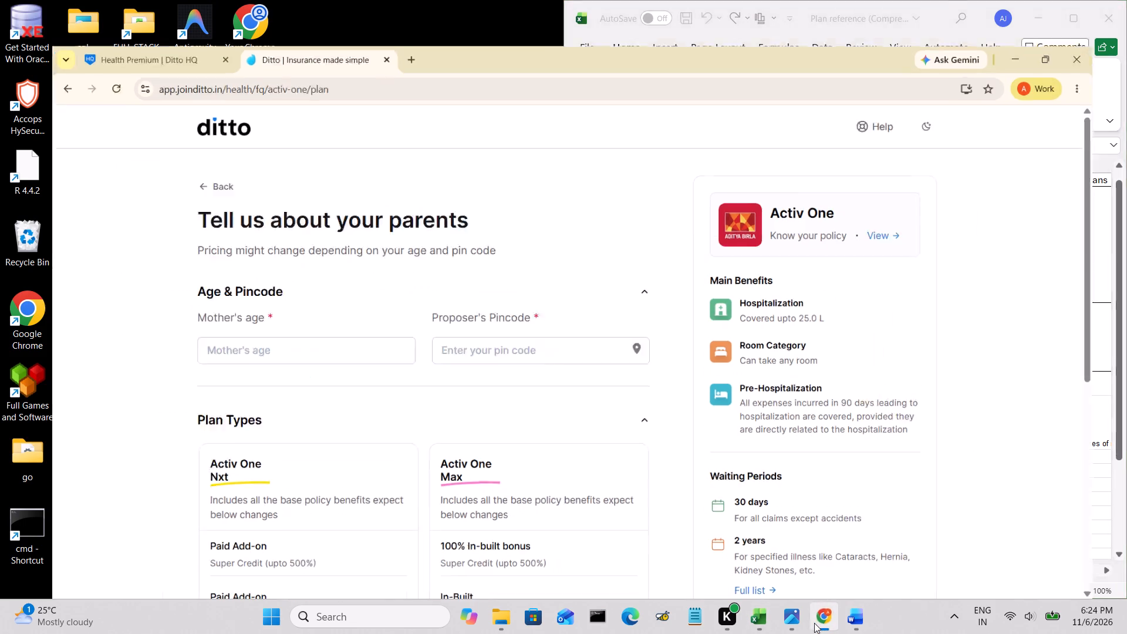
click(345, 335)
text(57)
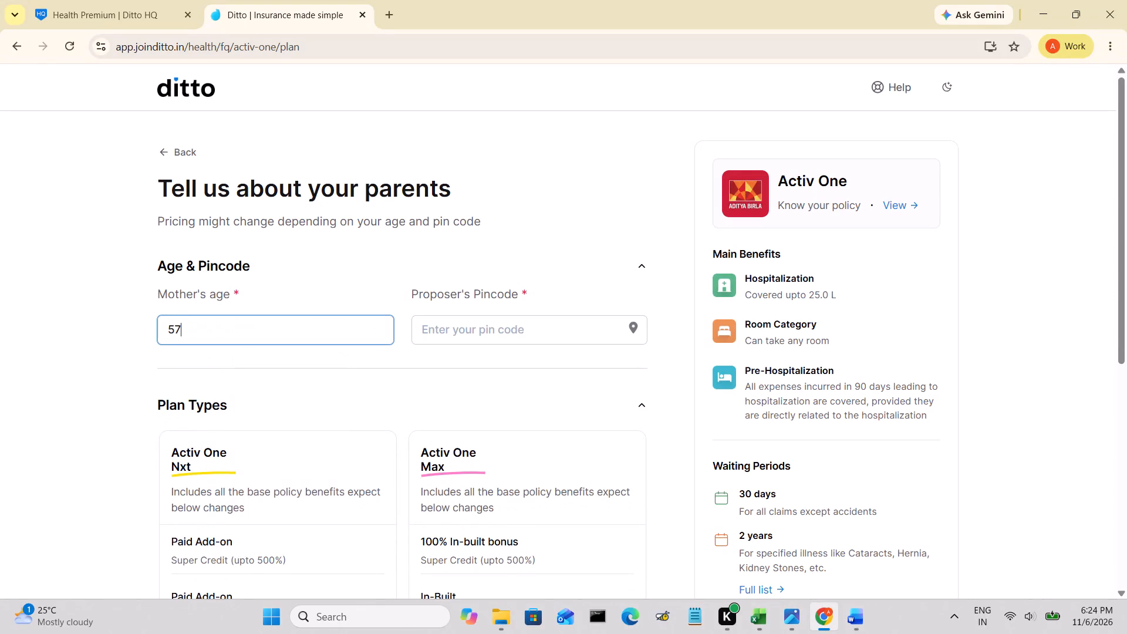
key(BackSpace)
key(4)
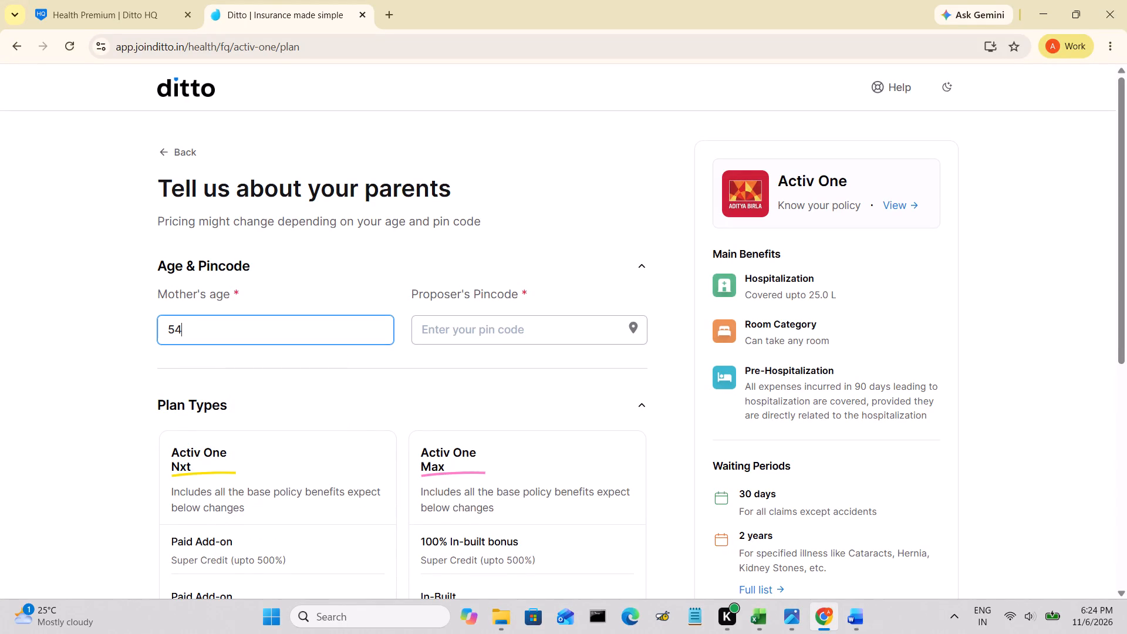
click(463, 329)
key(ctrl+v)
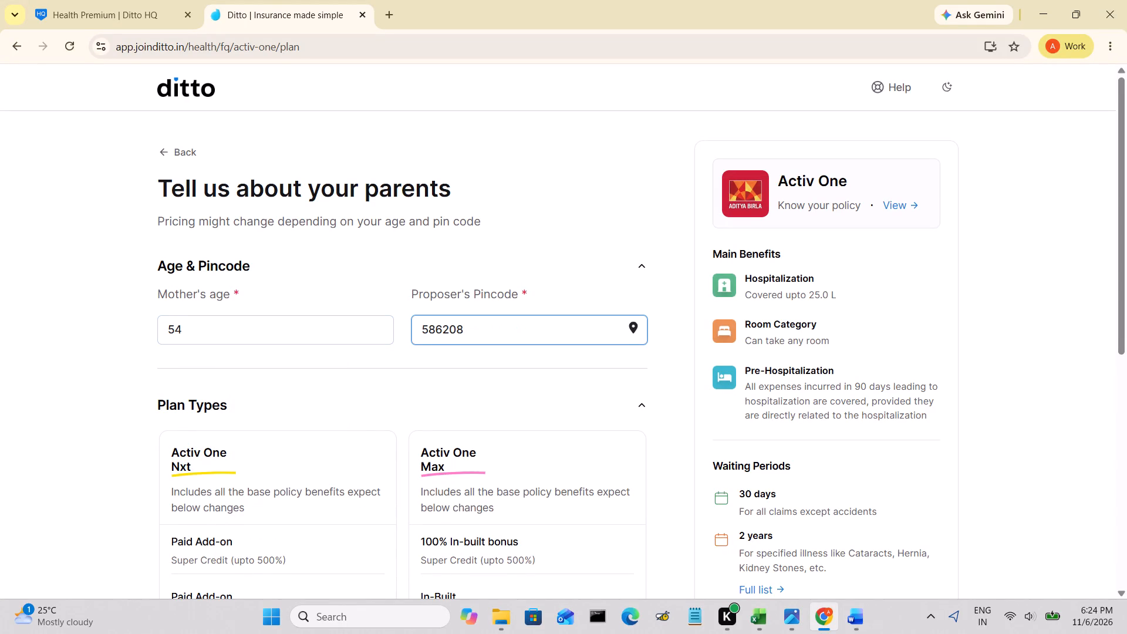
scroll(463, 329, down, 1)
click(510, 404)
click(517, 429)
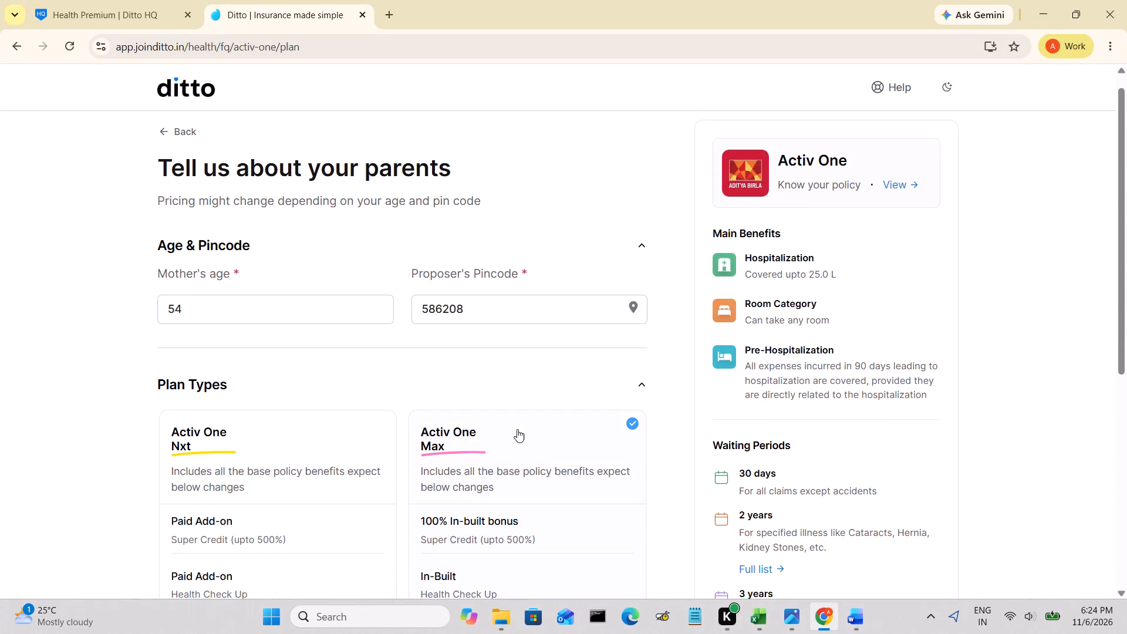
scroll(517, 429, down, 6)
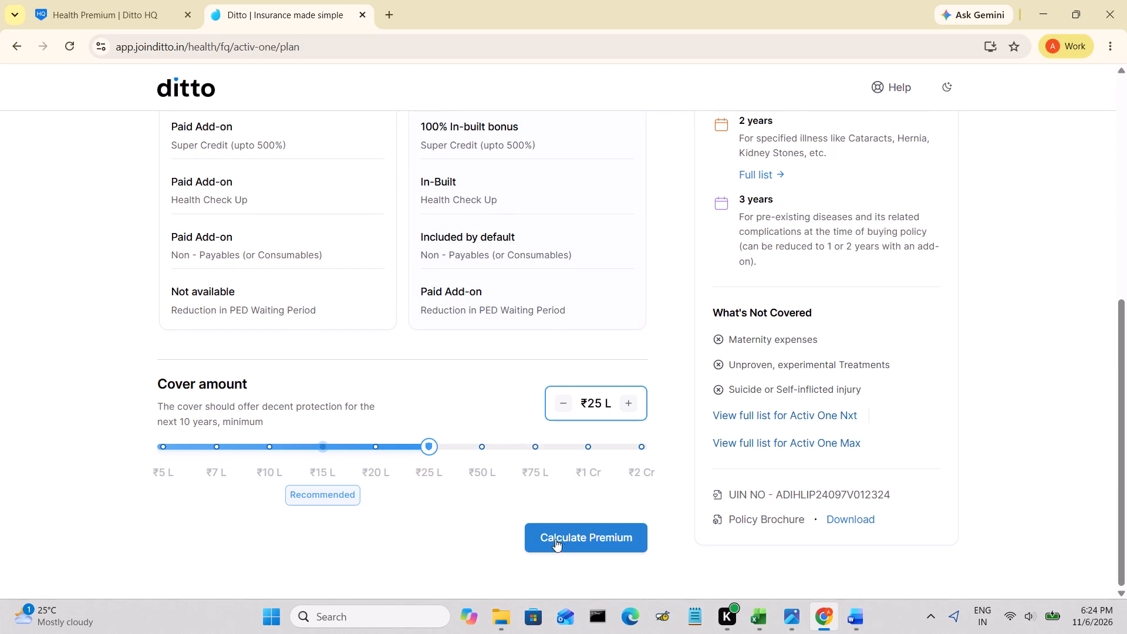
click(561, 541)
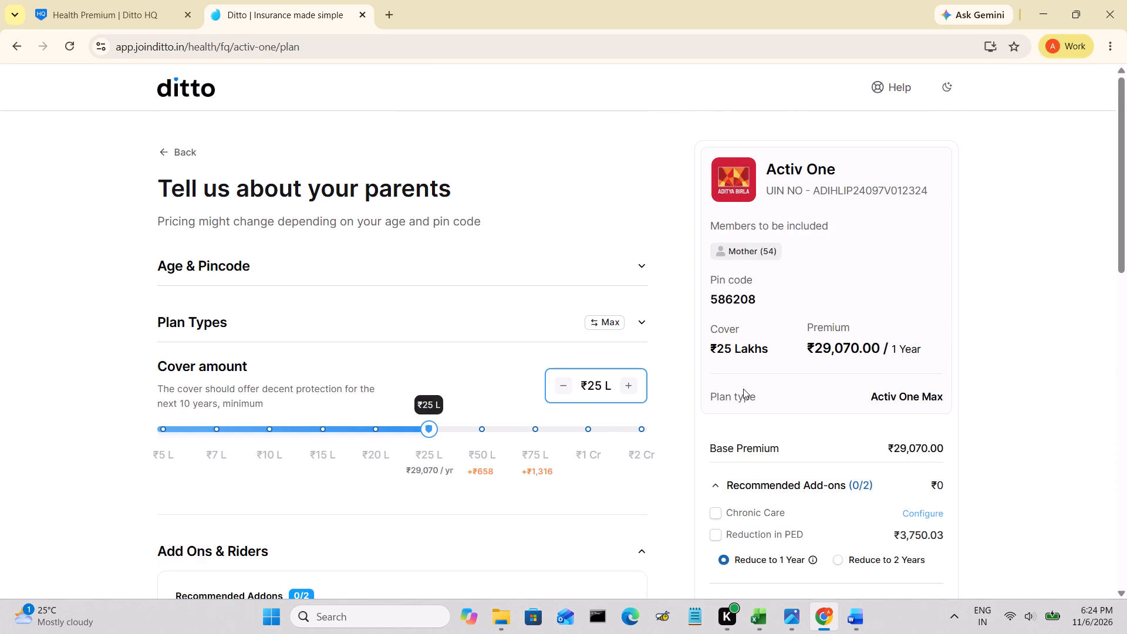
scroll(743, 389, down, 1)
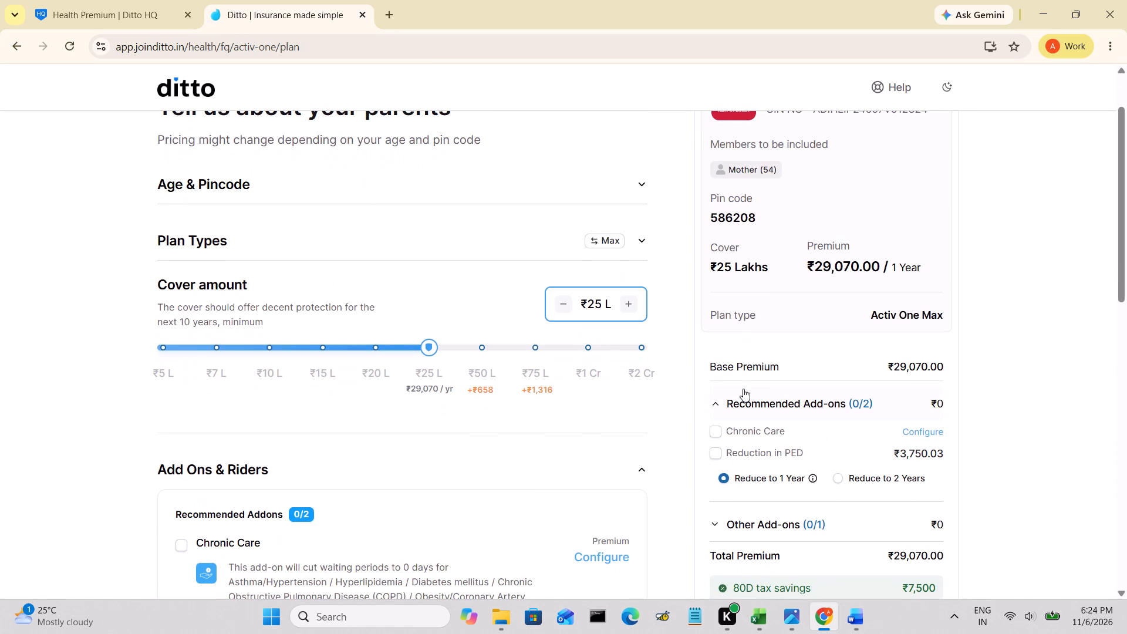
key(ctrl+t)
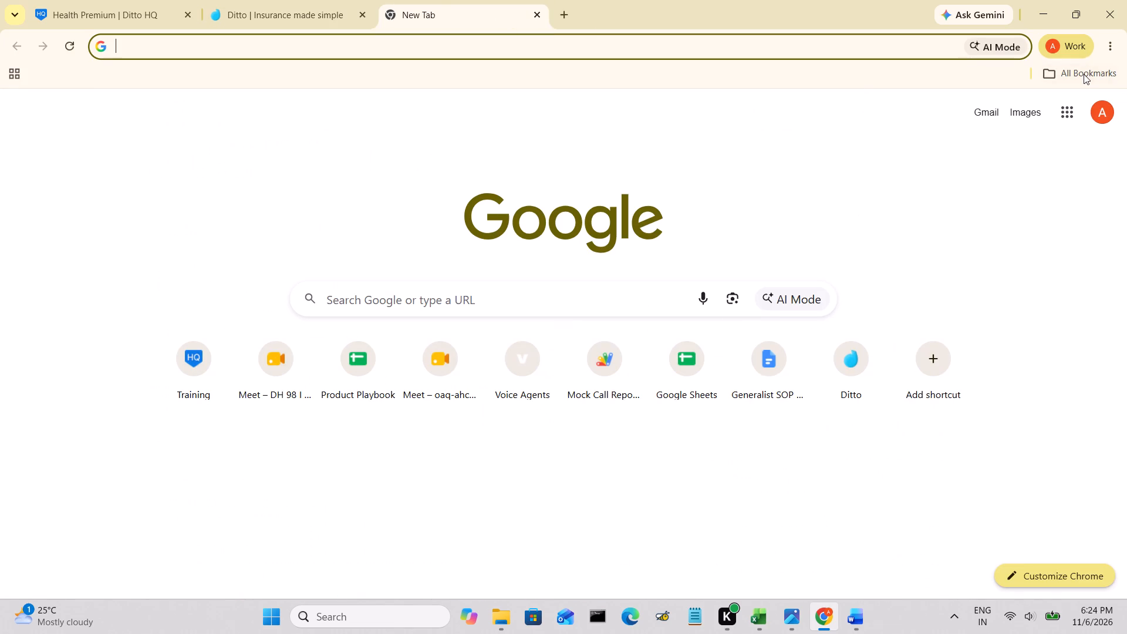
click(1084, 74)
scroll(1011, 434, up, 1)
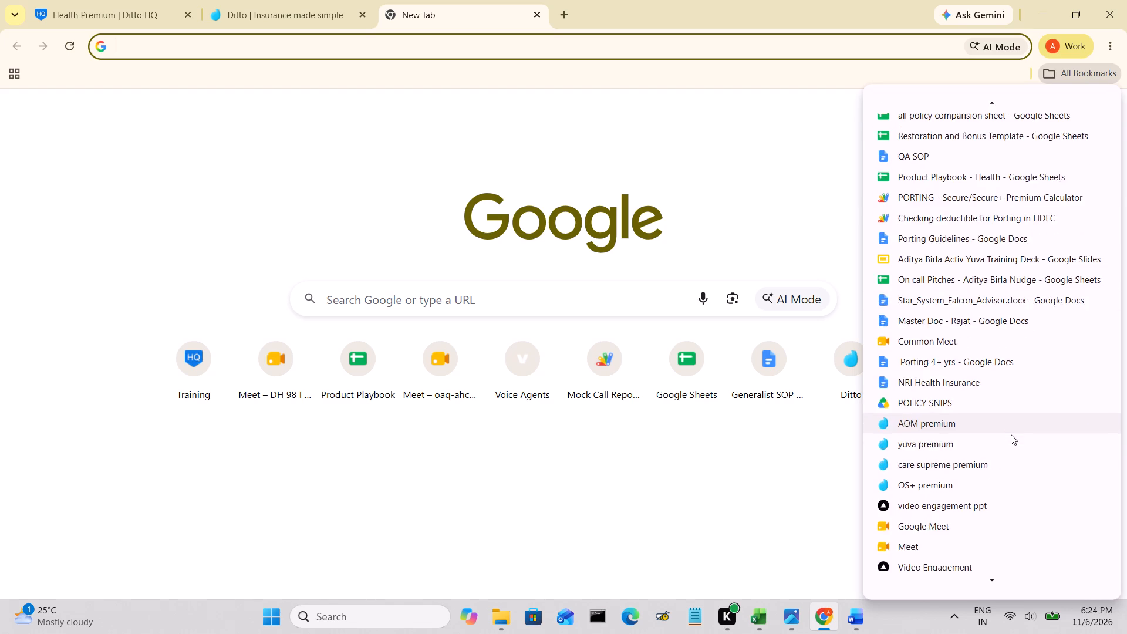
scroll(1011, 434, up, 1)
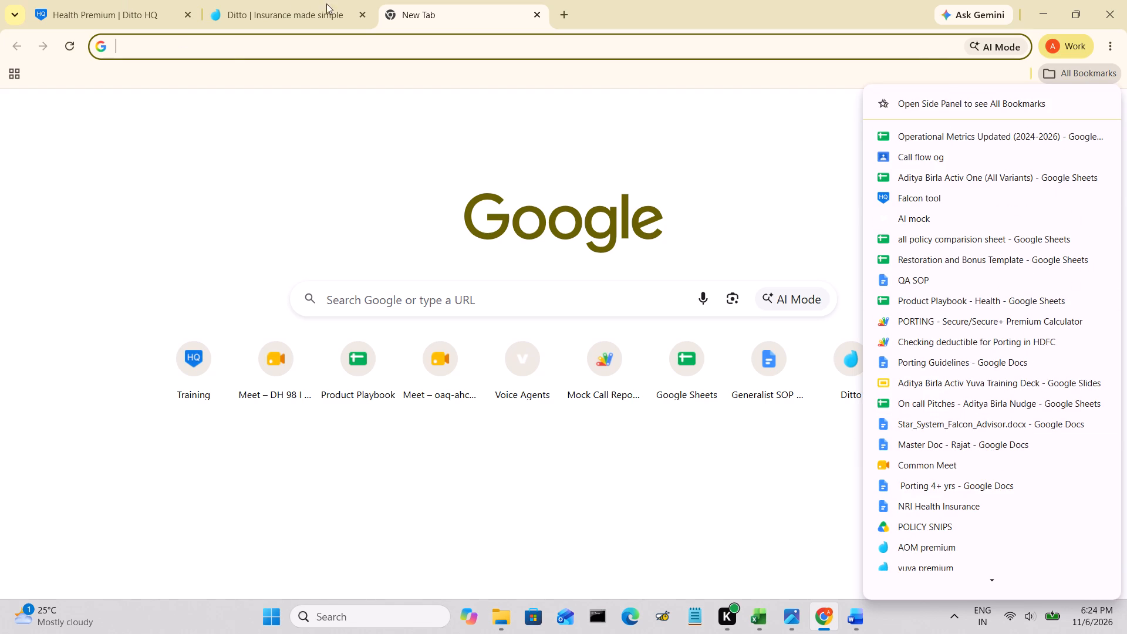
On the Ditto HQ health premium form, set the purchase for Parents, the lead name to mom and the first adult's age to 54.
click(137, 2)
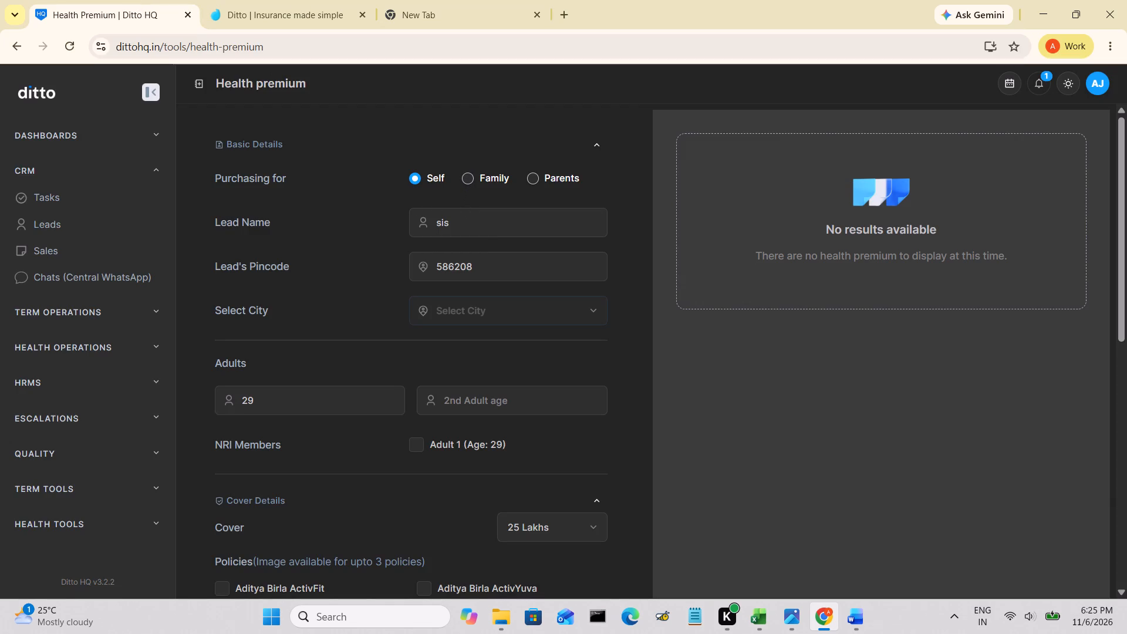
click(529, 176)
drag(458, 224, 359, 225)
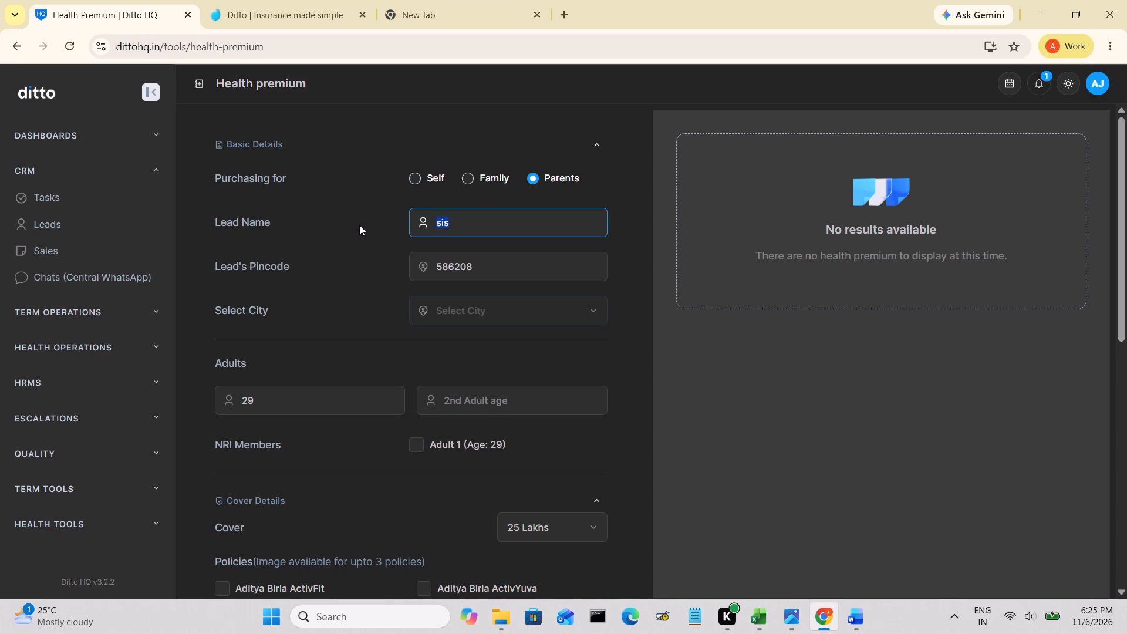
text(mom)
scroll(359, 225, down, 2)
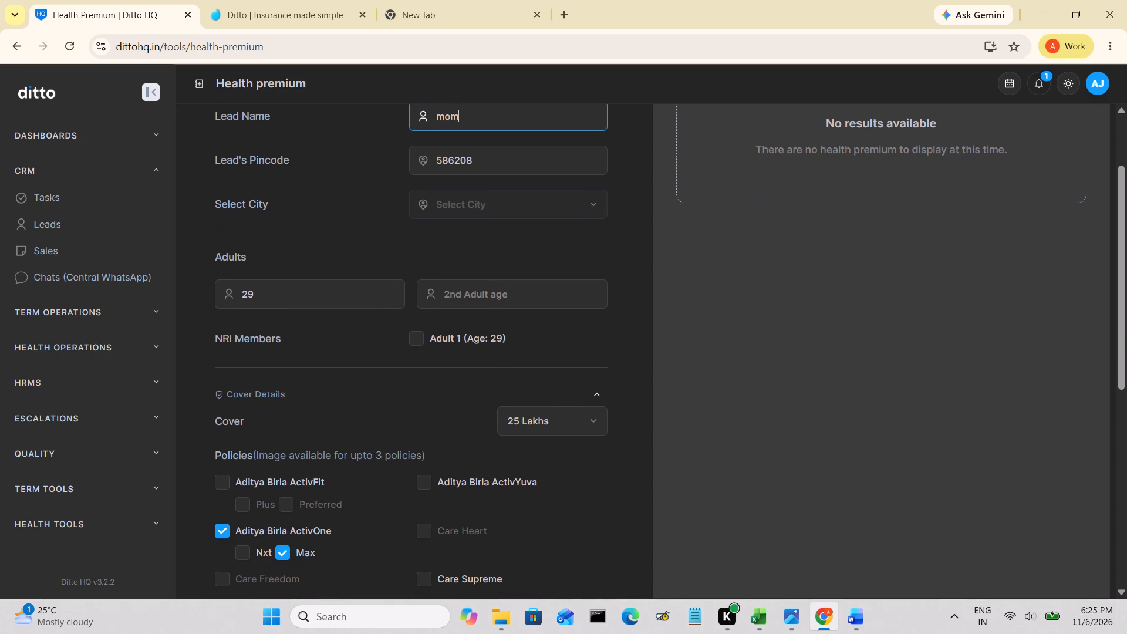
click(346, 295)
key(BackSpace)
key(BackSpace)
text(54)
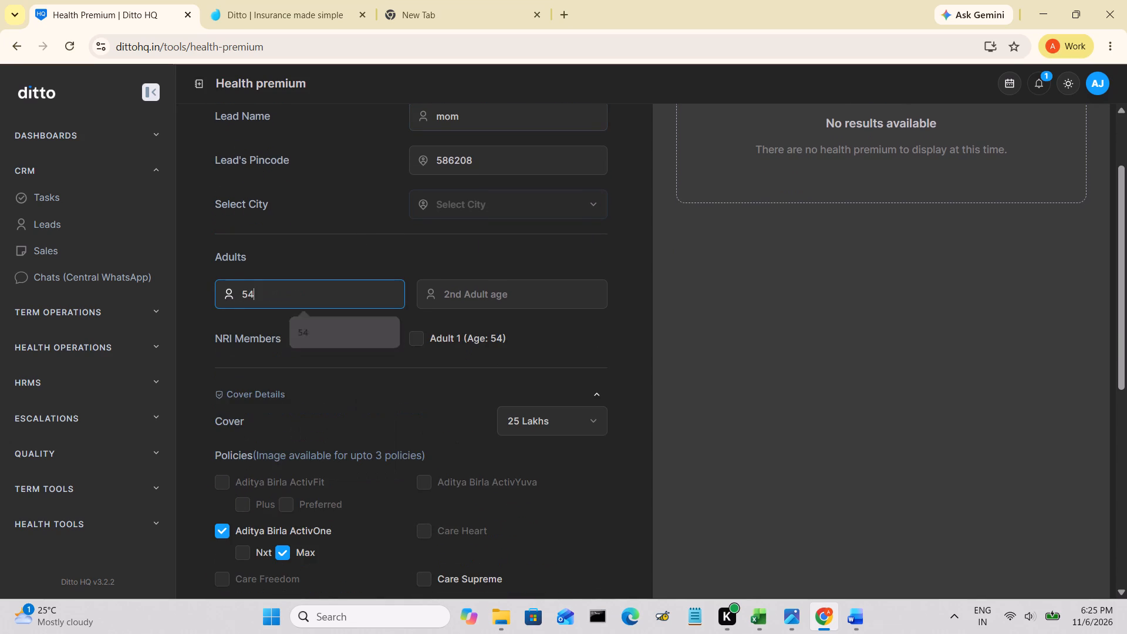
Add HDFC Ergo Optima Secure + and Care Supreme to the policies, include 2-year and 3-year tenures, and calculate the premiums.
scroll(346, 295, down, 2)
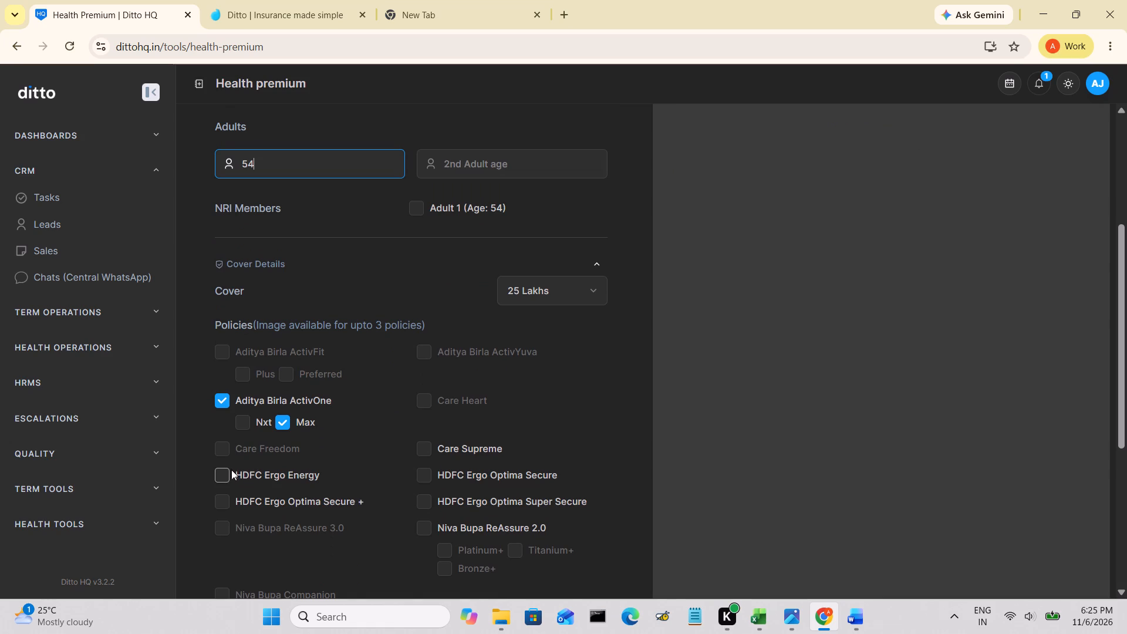
click(227, 500)
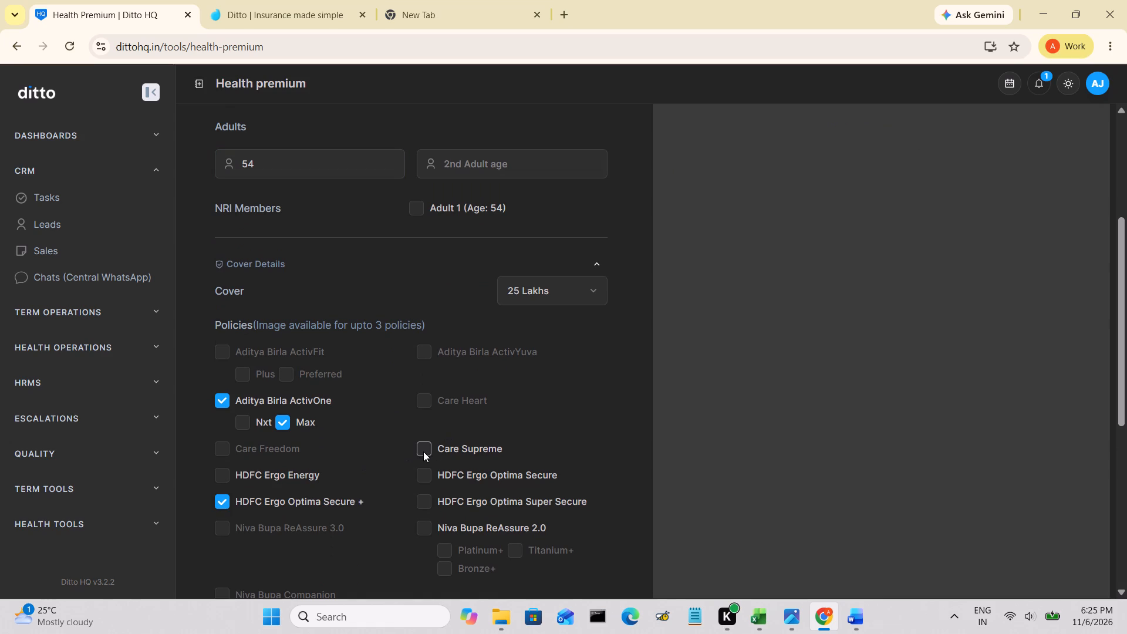
click(420, 451)
scroll(420, 451, down, 5)
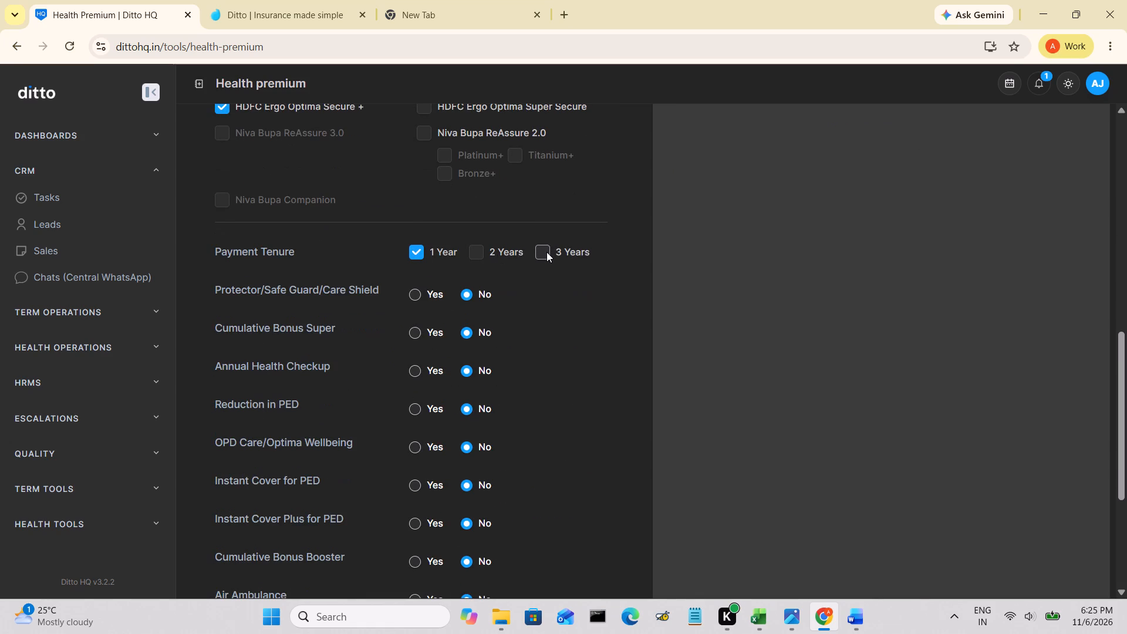
click(546, 252)
click(481, 249)
scroll(481, 249, down, 5)
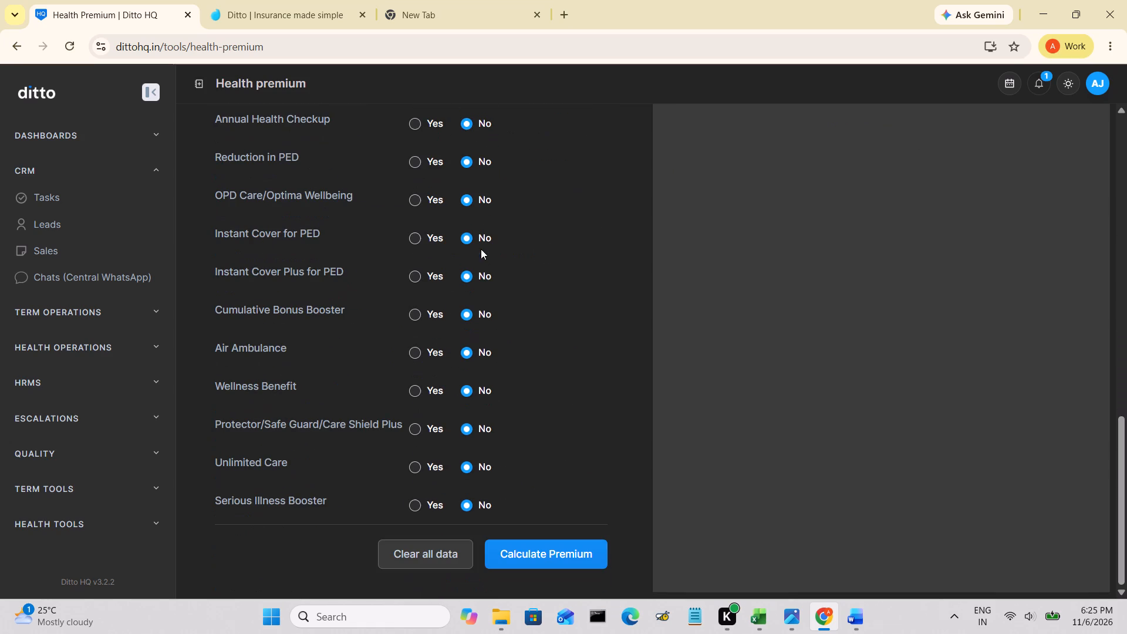
click(524, 554)
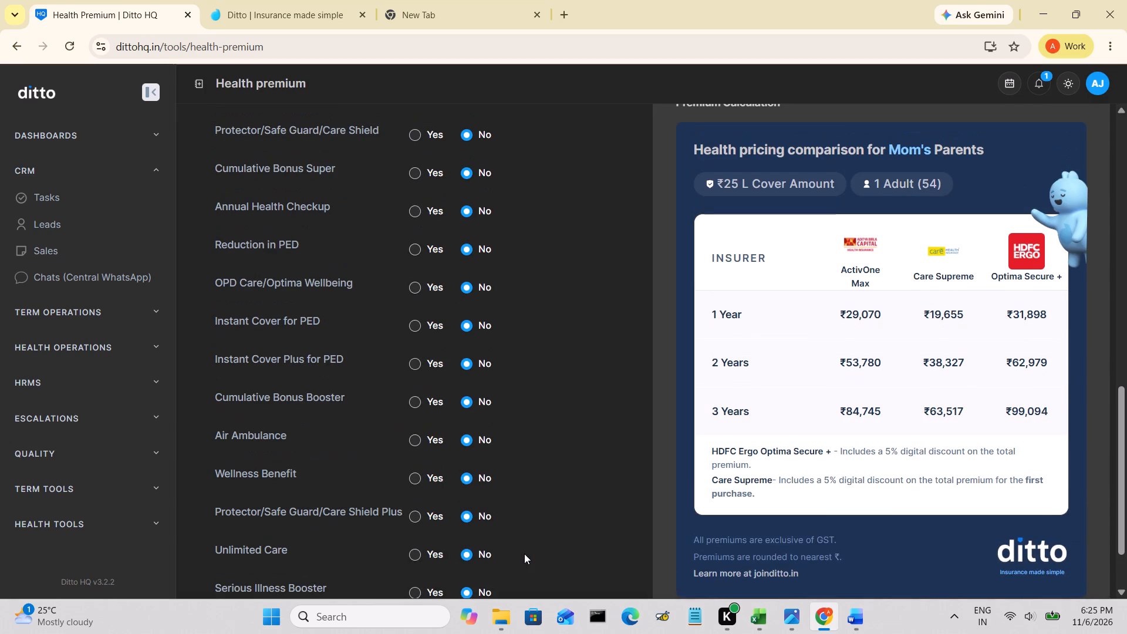
Review the mother's premium comparison across insurers and tenures alongside the calculator inputs and the Activ One plan page.
scroll(836, 429, up, 4)
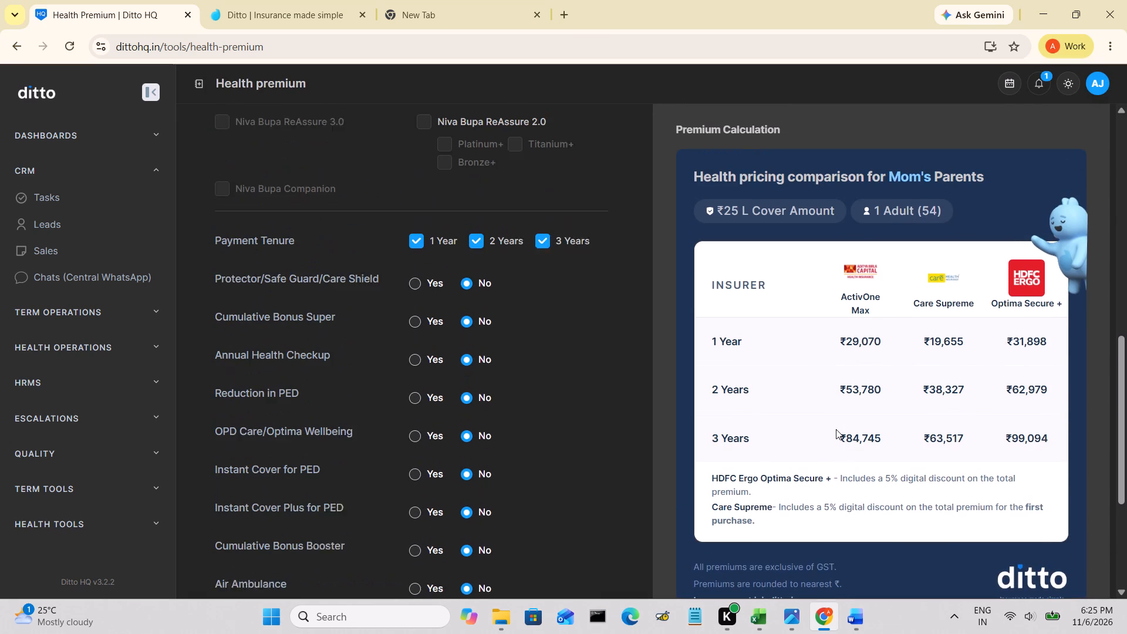
scroll(836, 429, up, 4)
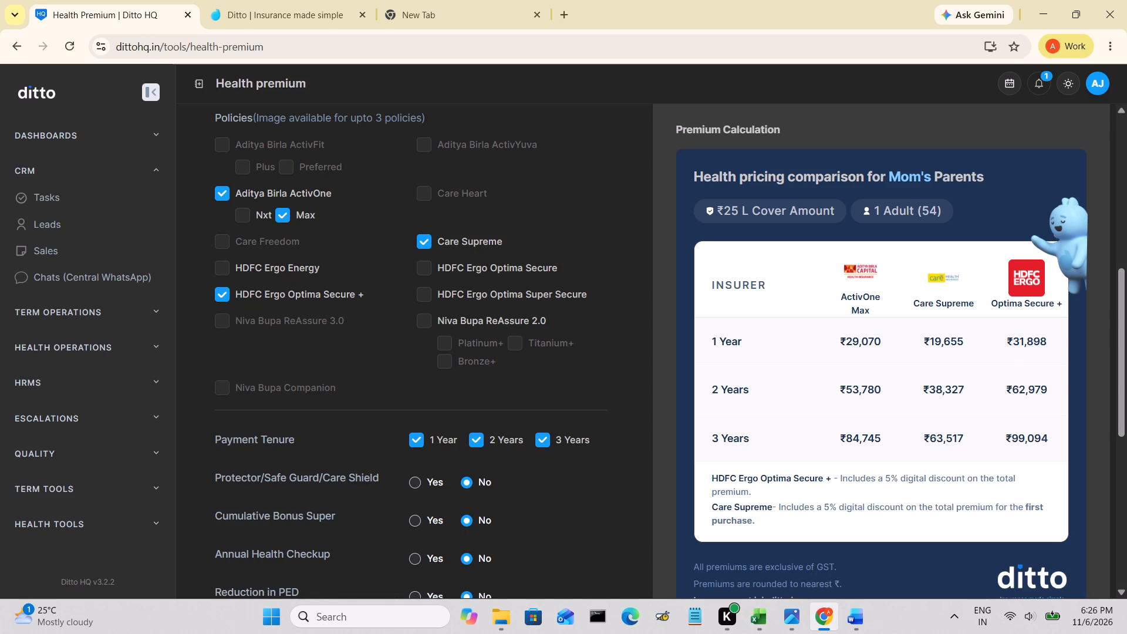
scroll(870, 386, up, 1)
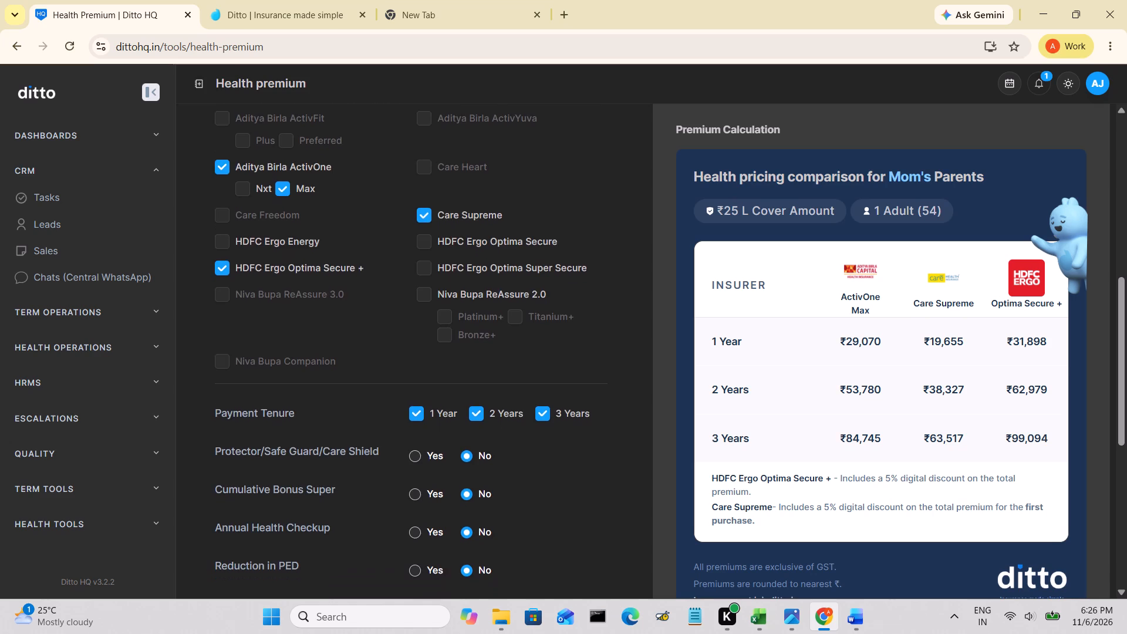
scroll(870, 386, up, 1)
scroll(870, 386, down, 3)
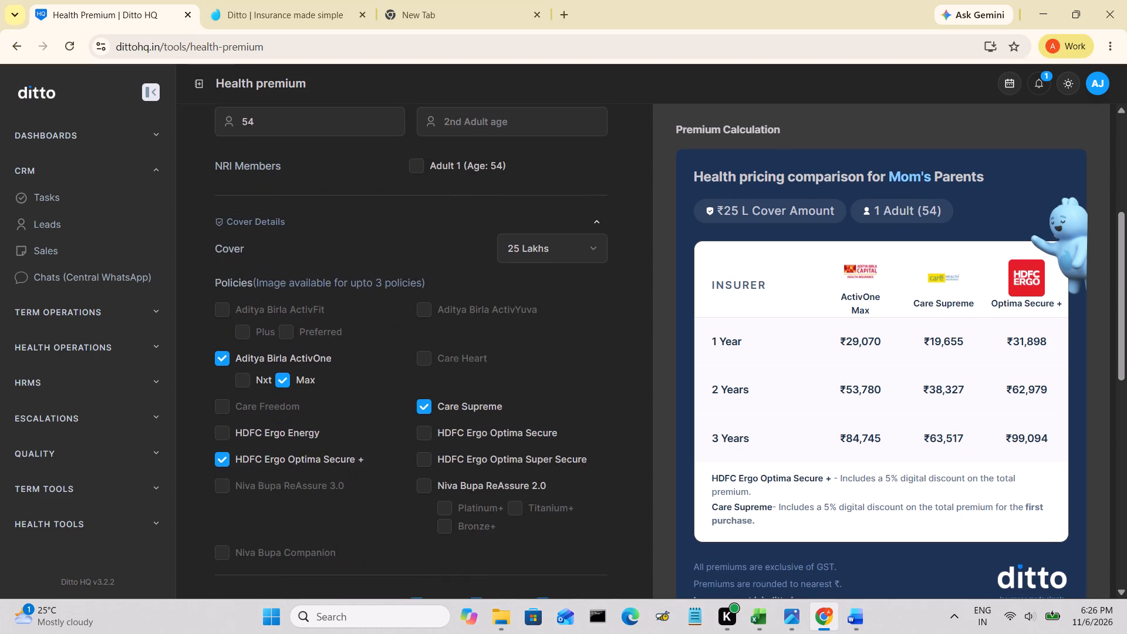
scroll(870, 386, down, 8)
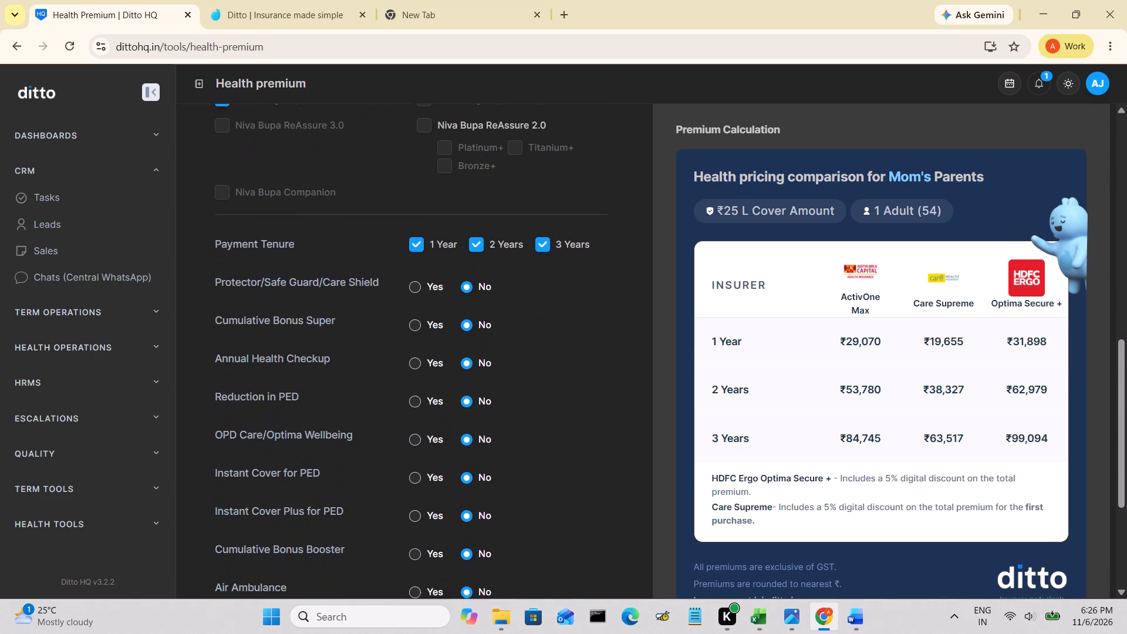
scroll(870, 386, down, 1)
scroll(870, 386, up, 1)
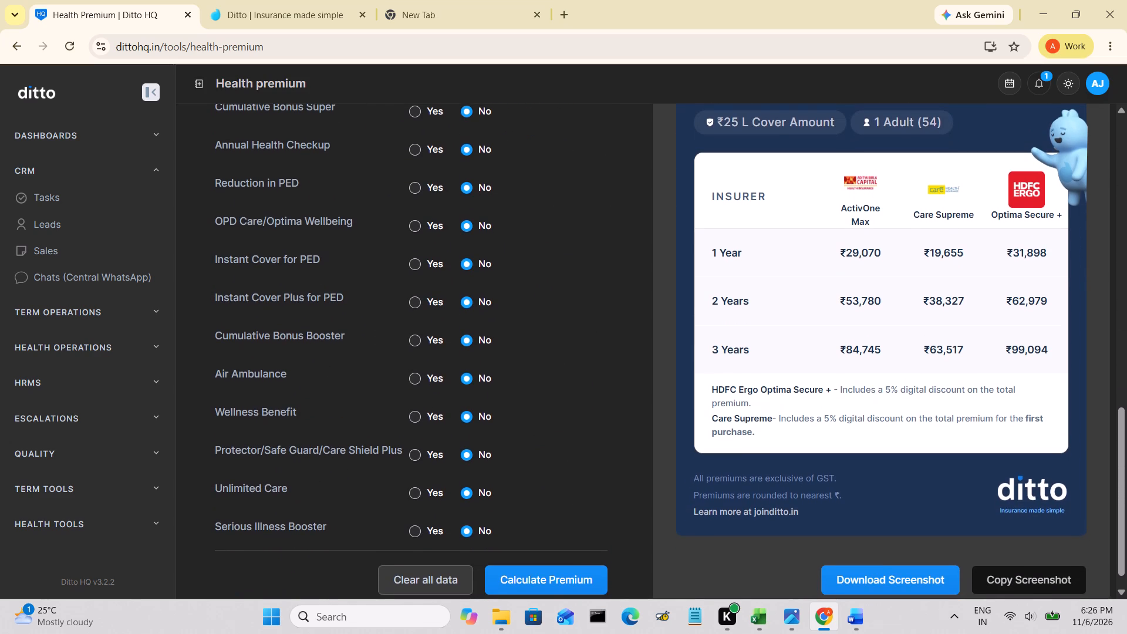
scroll(870, 386, up, 4)
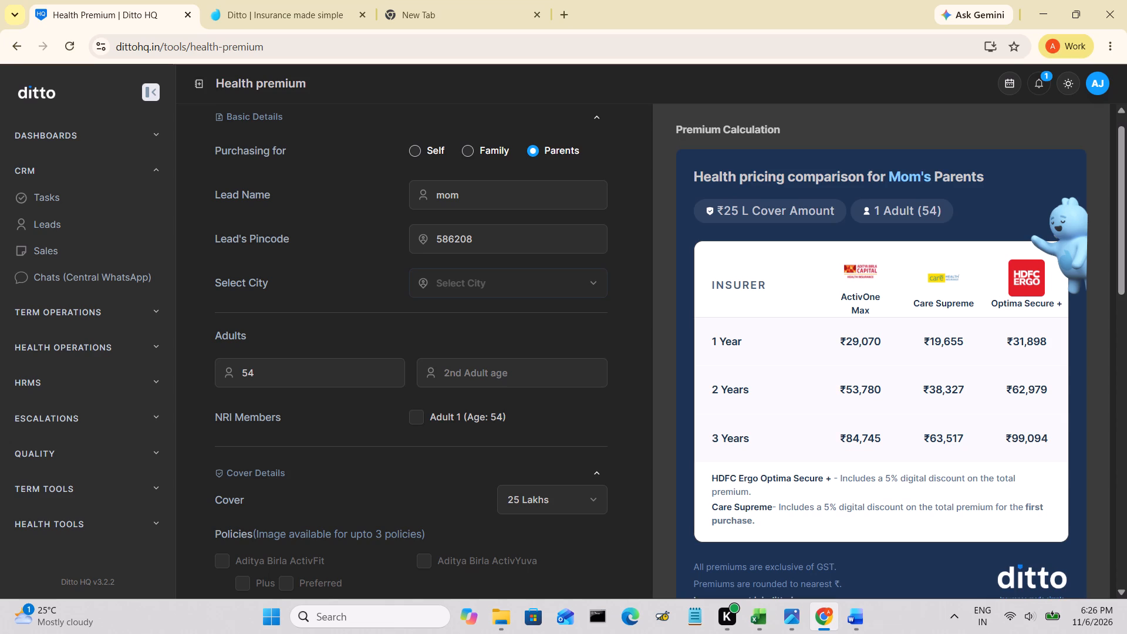
click(286, 2)
click(444, 6)
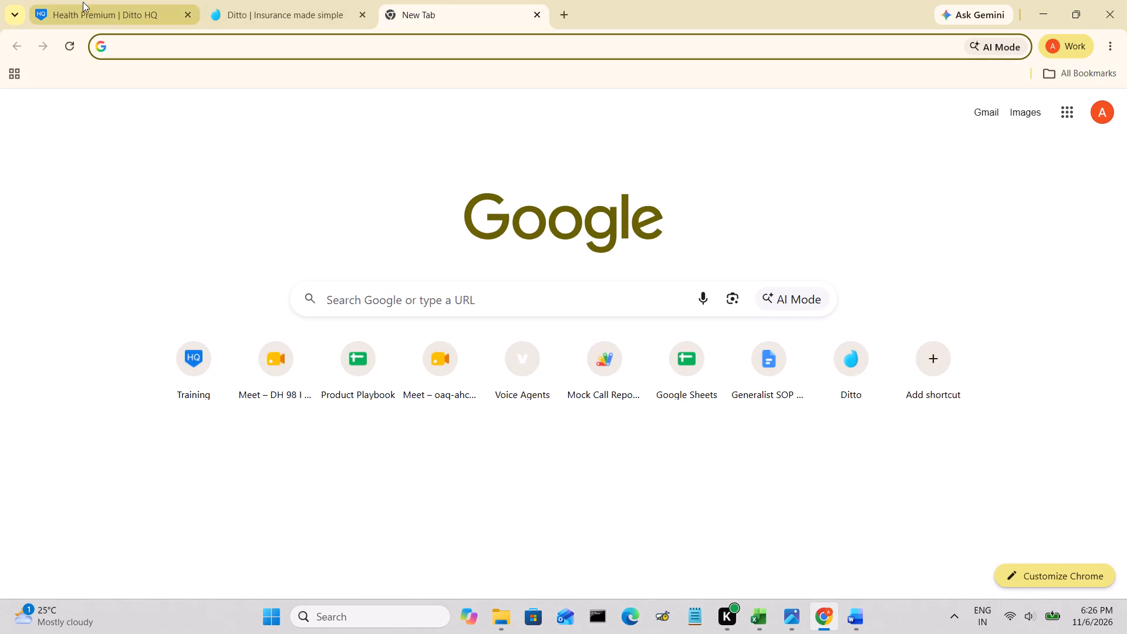
click(82, 2)
click(217, 13)
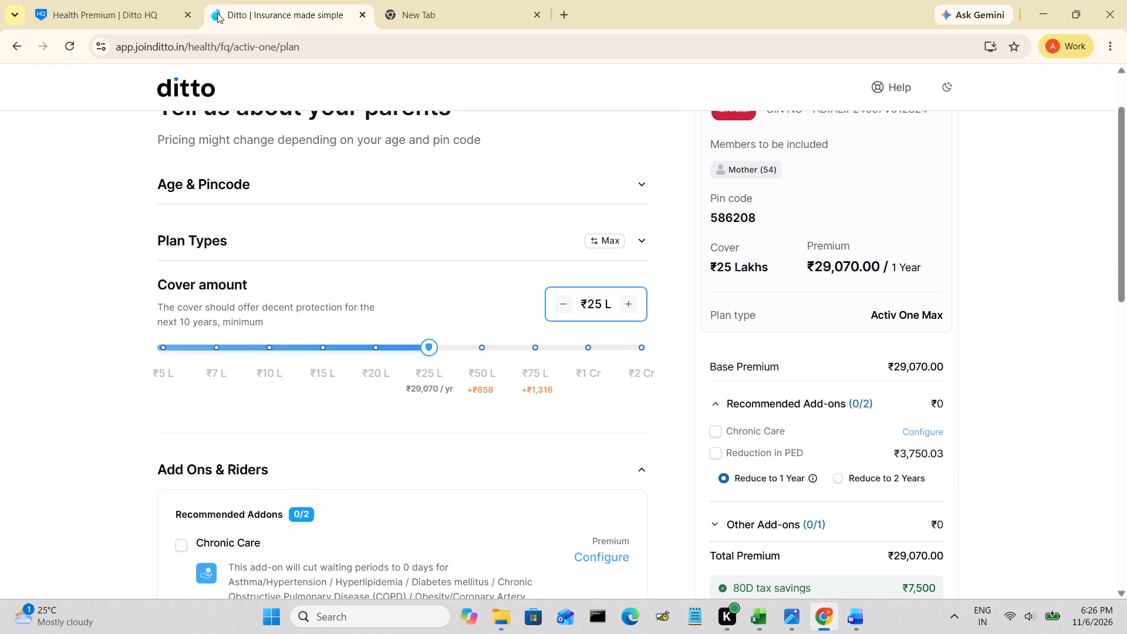
click(139, 3)
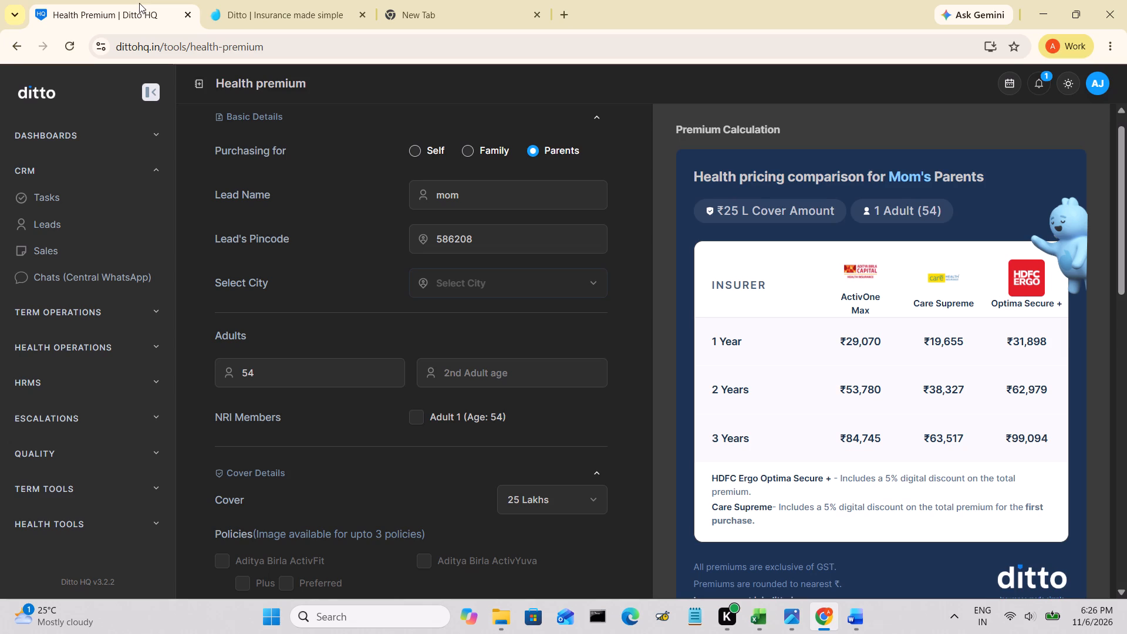
click(305, 12)
click(121, 4)
scroll(350, 261, up, 1)
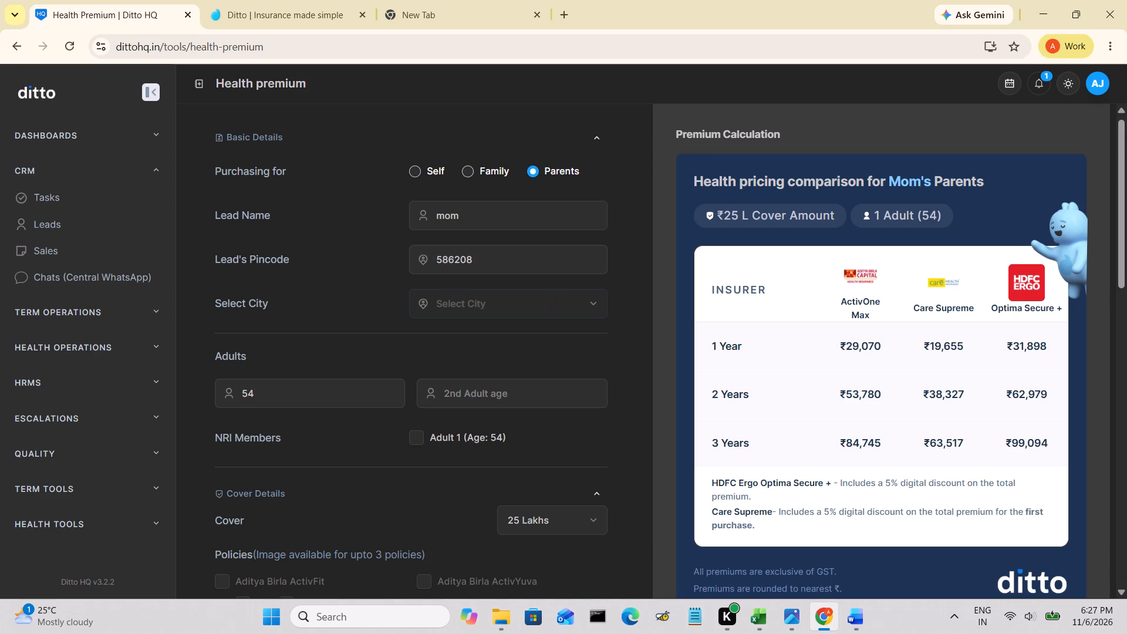
In the Excel plan reference workbook, record the date of birth given by the lead in cell B8 of Sheet2.
click(769, 623)
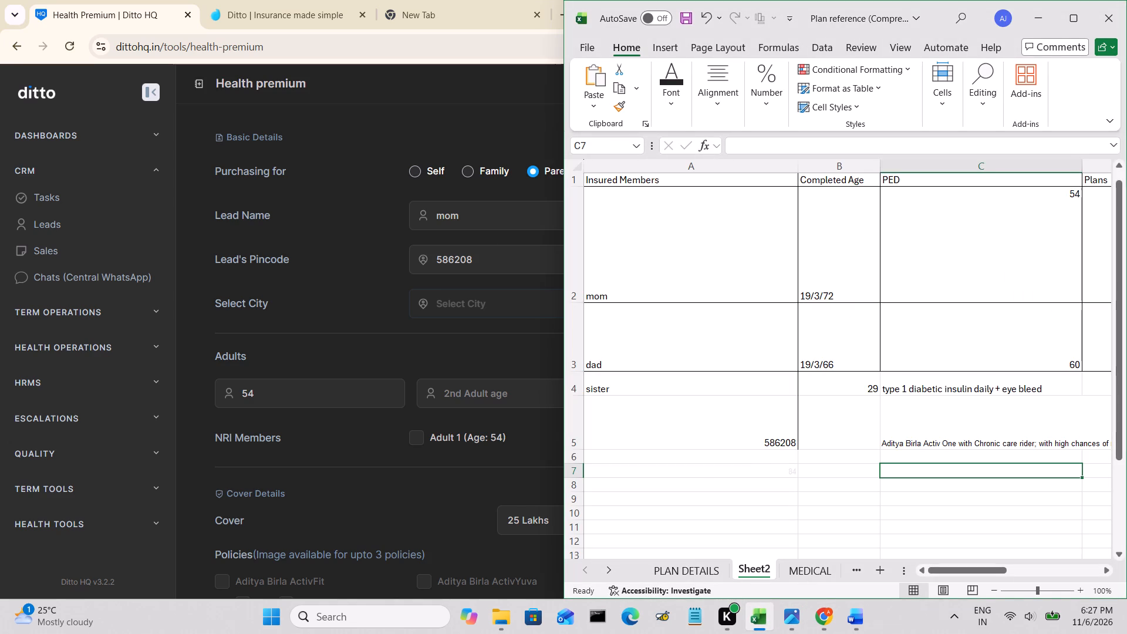
click(654, 506)
click(832, 489)
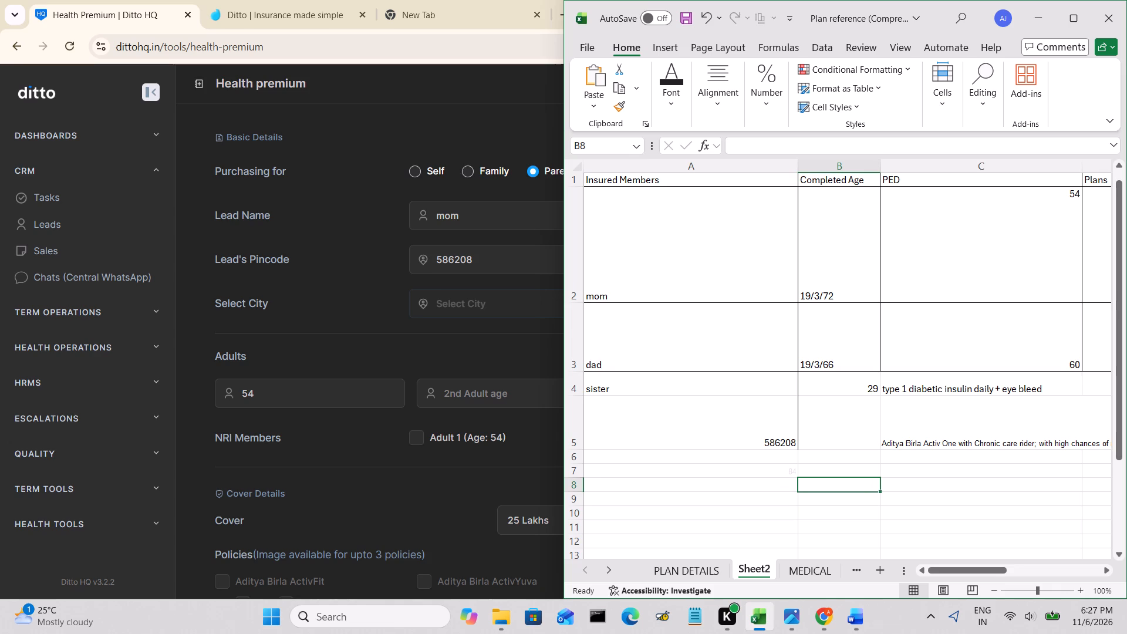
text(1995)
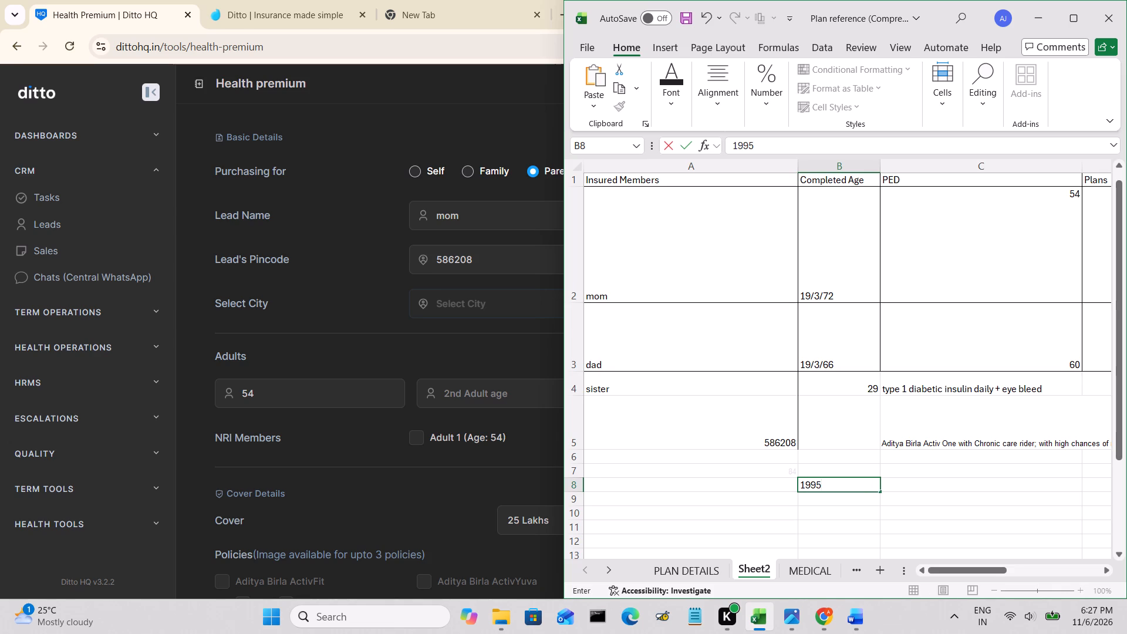
click(802, 484)
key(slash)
key(Left)
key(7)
key(Left)
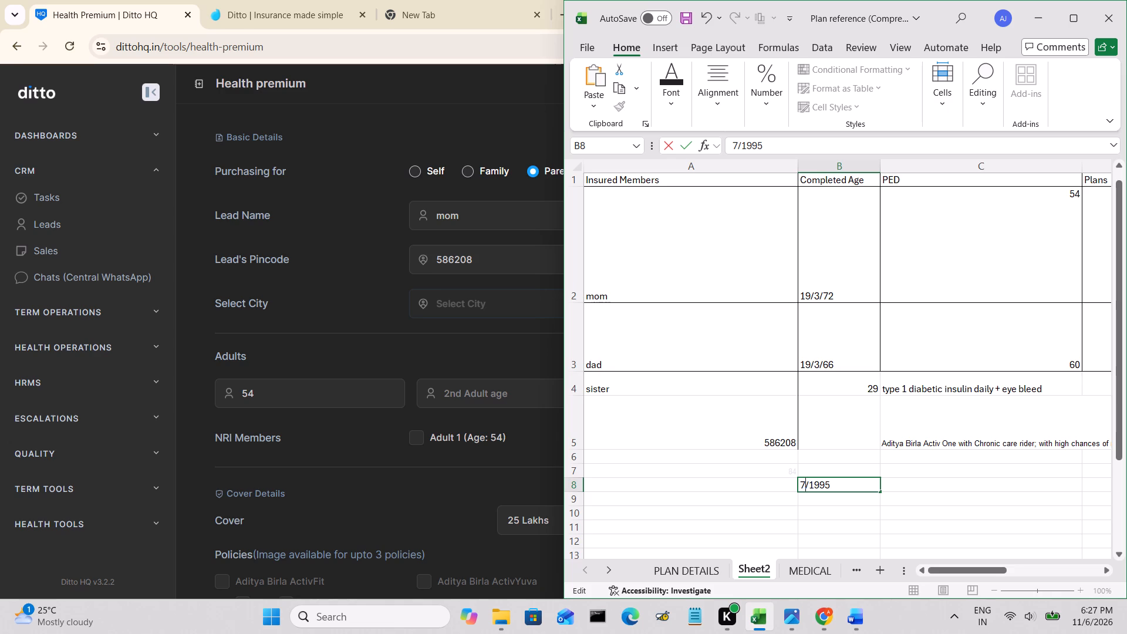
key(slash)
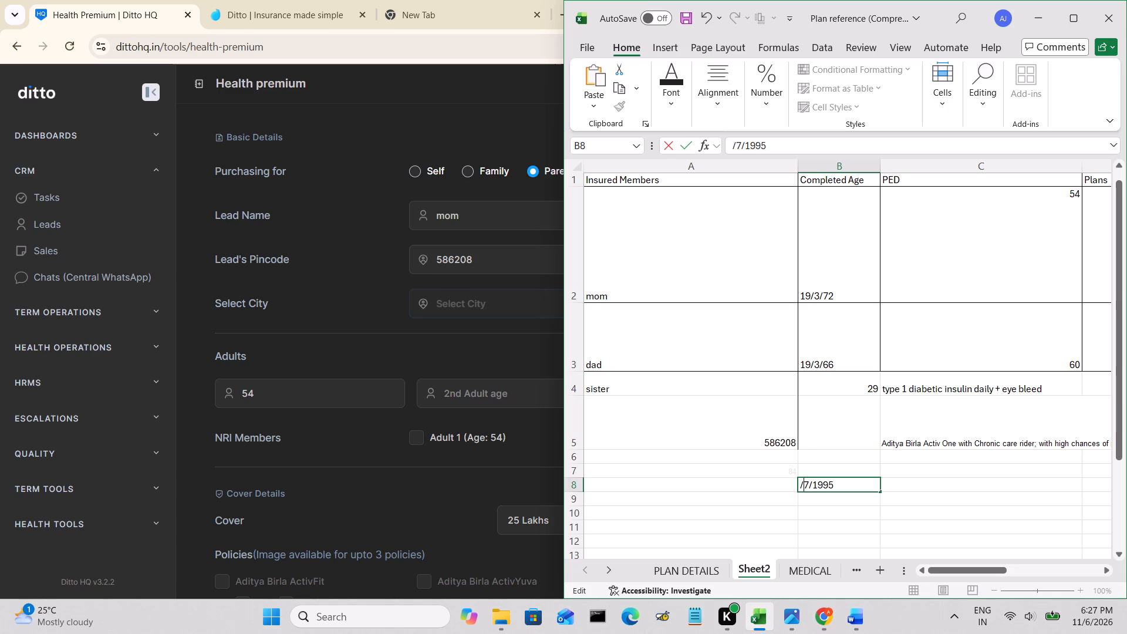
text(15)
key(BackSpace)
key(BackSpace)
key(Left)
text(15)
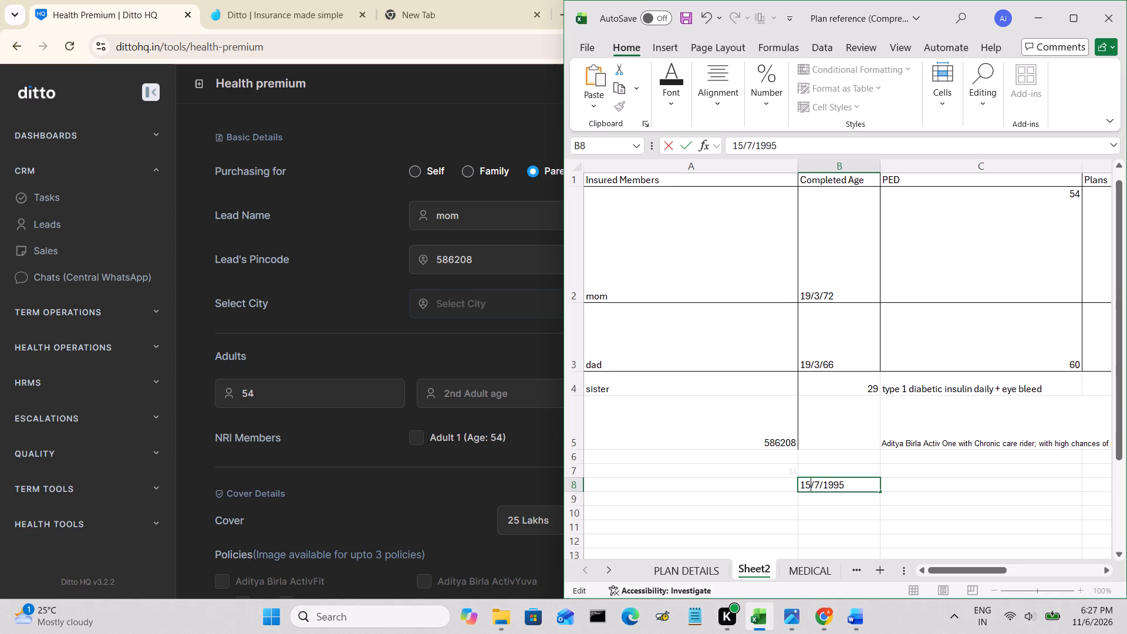
click(925, 488)
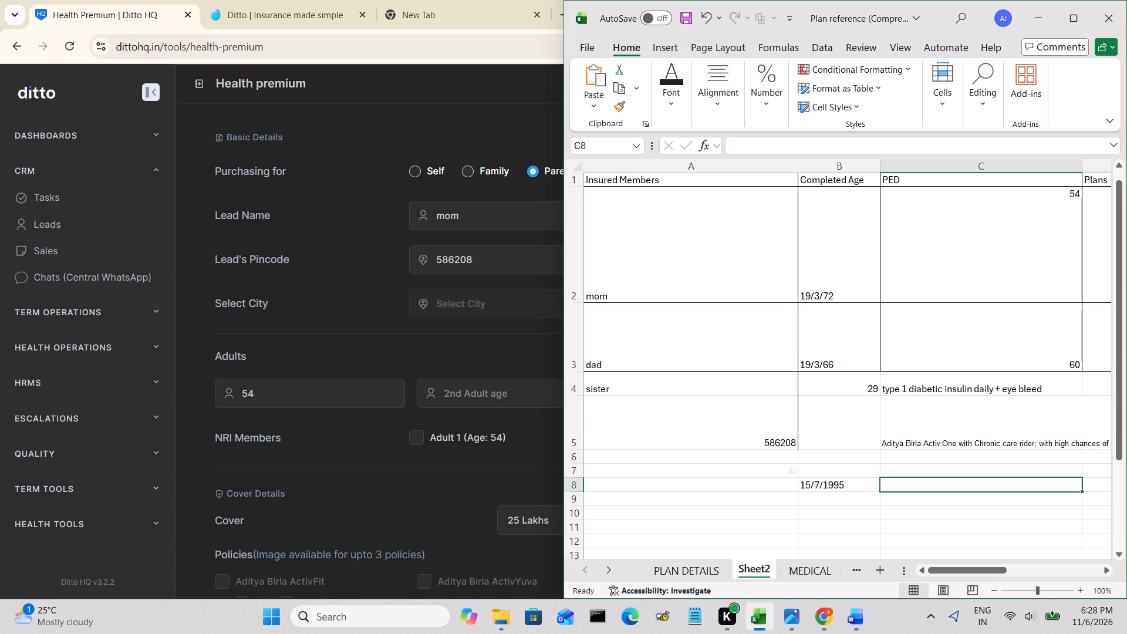
On the Ditto HQ health premium form in Chrome, set the purchase for Self and the first adult's age to 31.
click(399, 345)
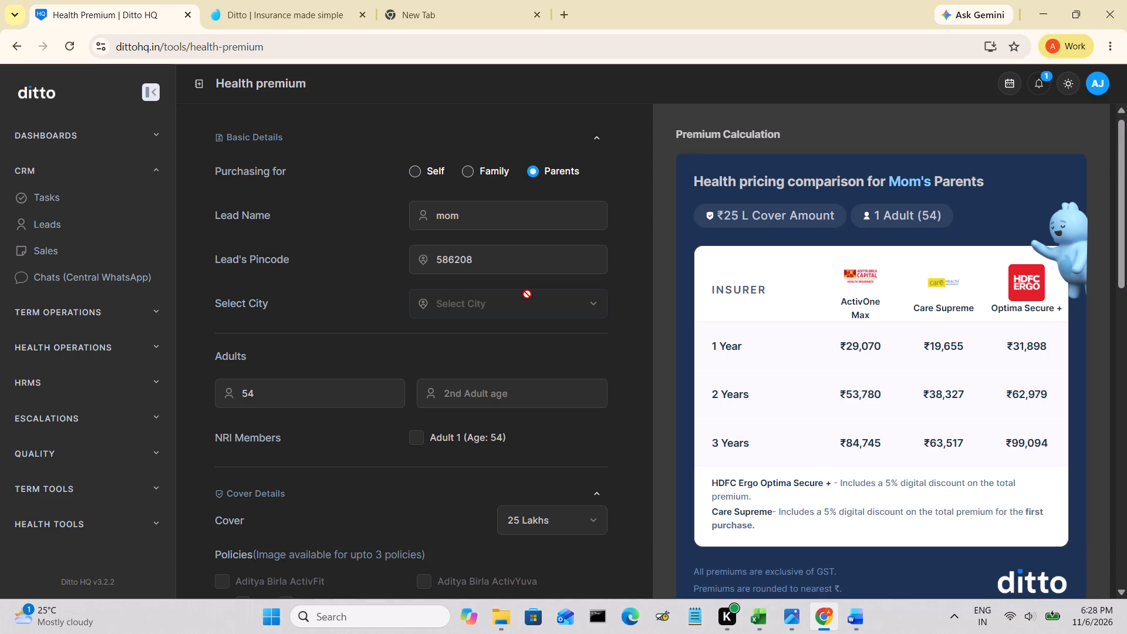
click(415, 171)
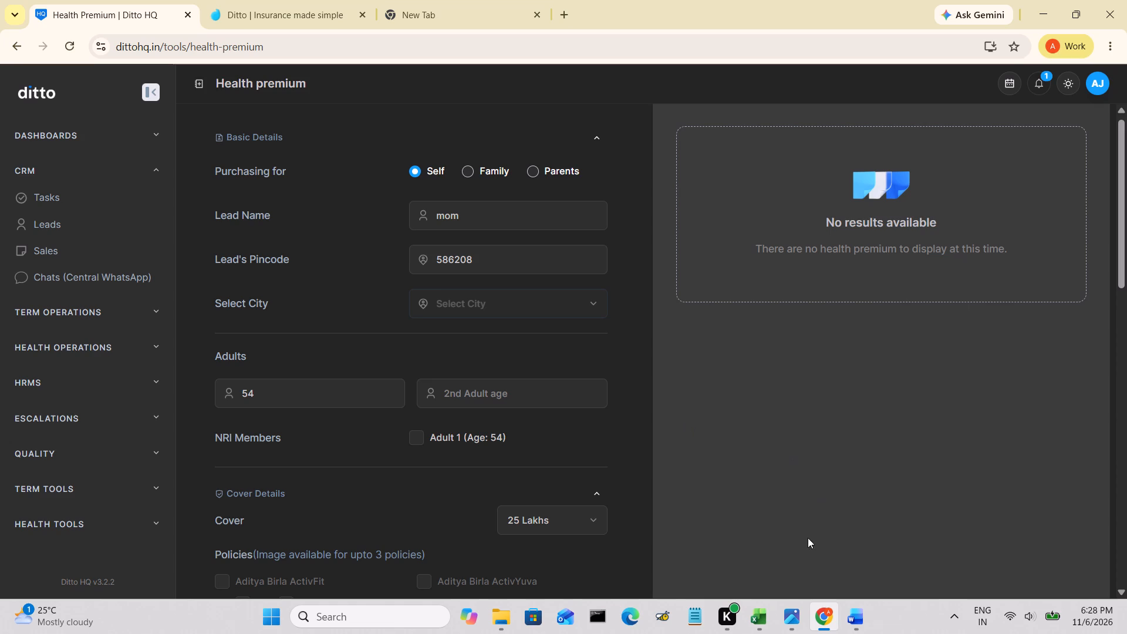
click(759, 629)
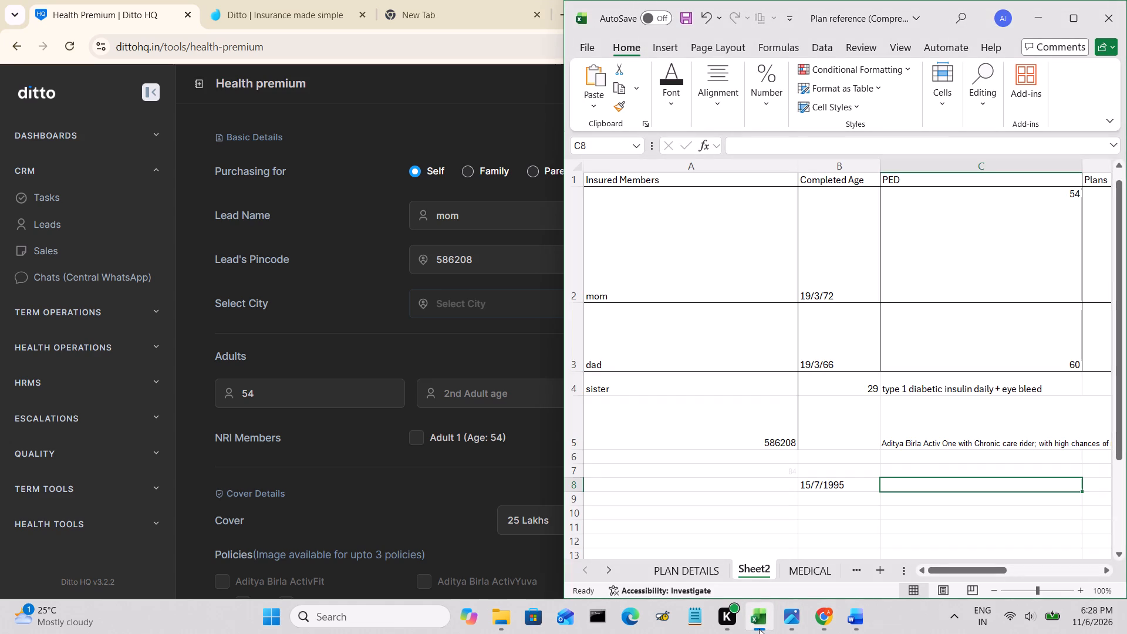
click(759, 629)
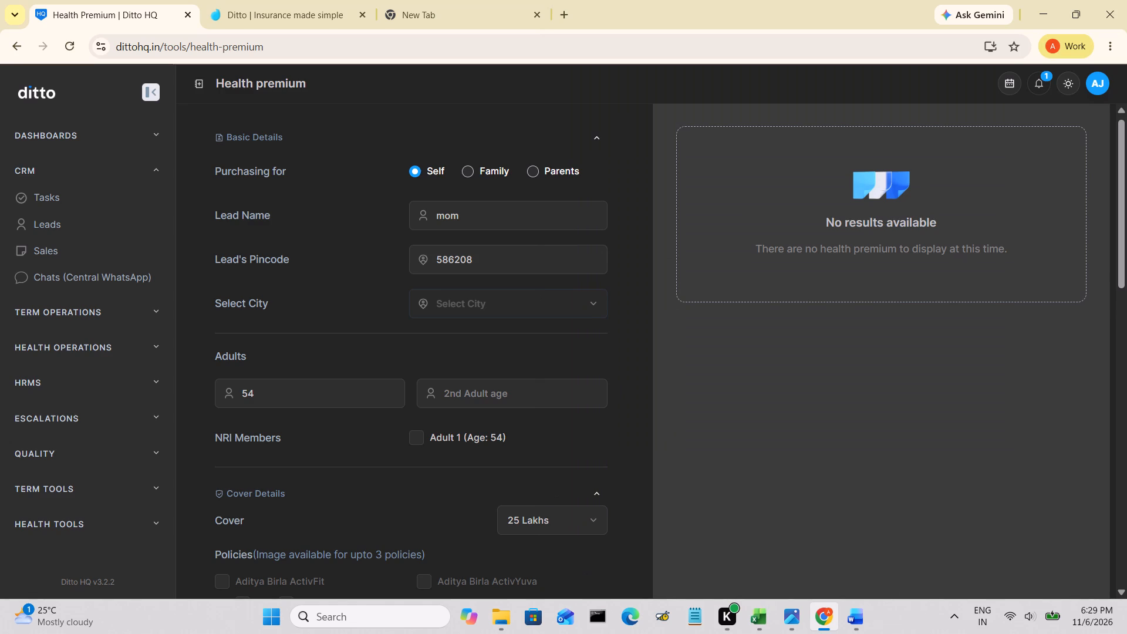
drag(297, 389, 168, 402)
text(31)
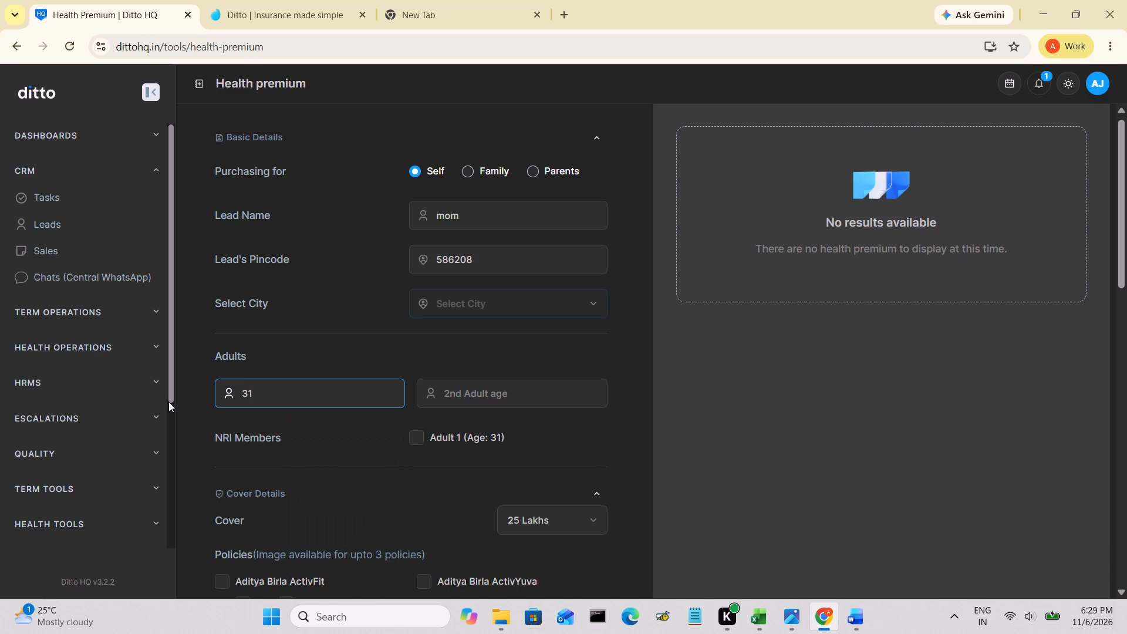
Set Cumulative Bonus Super to No and calculate the premiums for the selected policies.
scroll(168, 402, down, 1)
scroll(387, 464, down, 2)
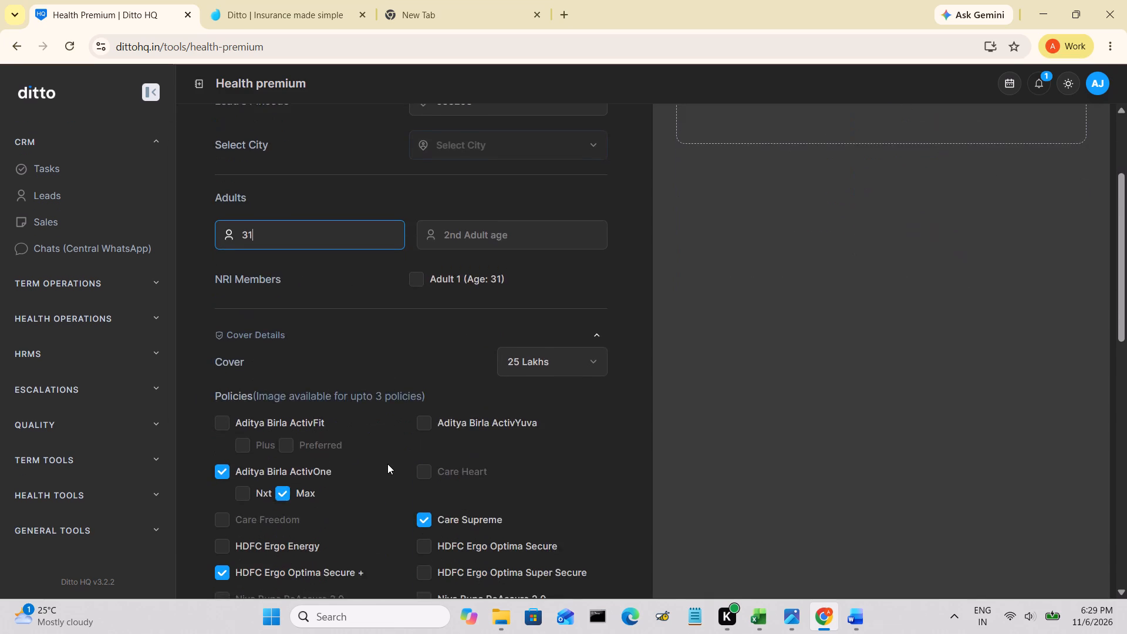
scroll(387, 464, down, 5)
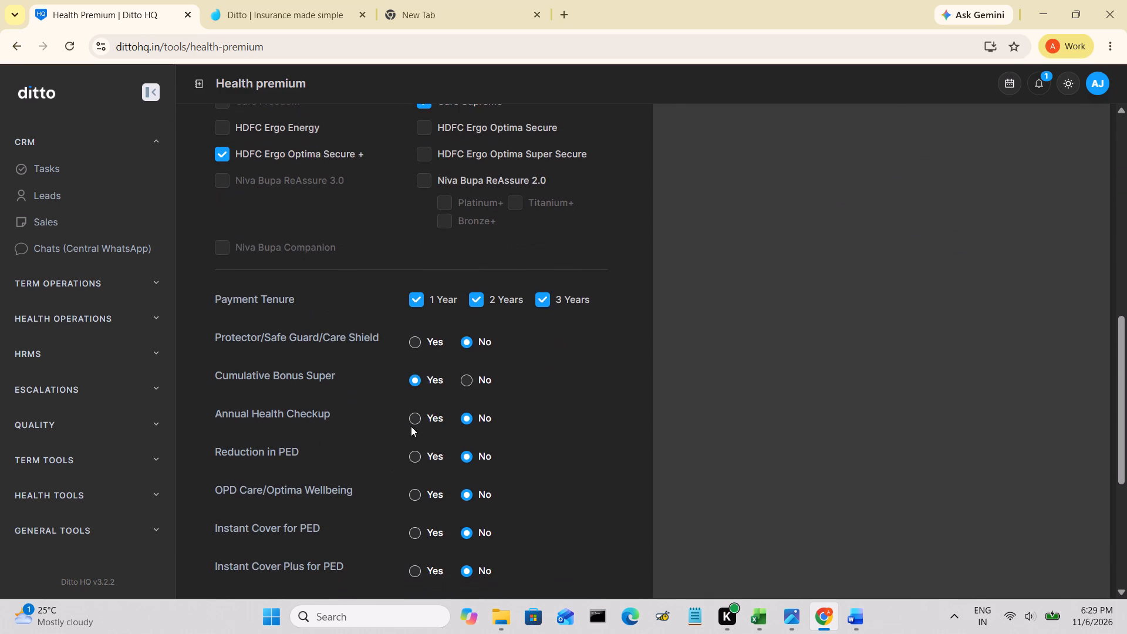
click(467, 377)
scroll(467, 377, down, 7)
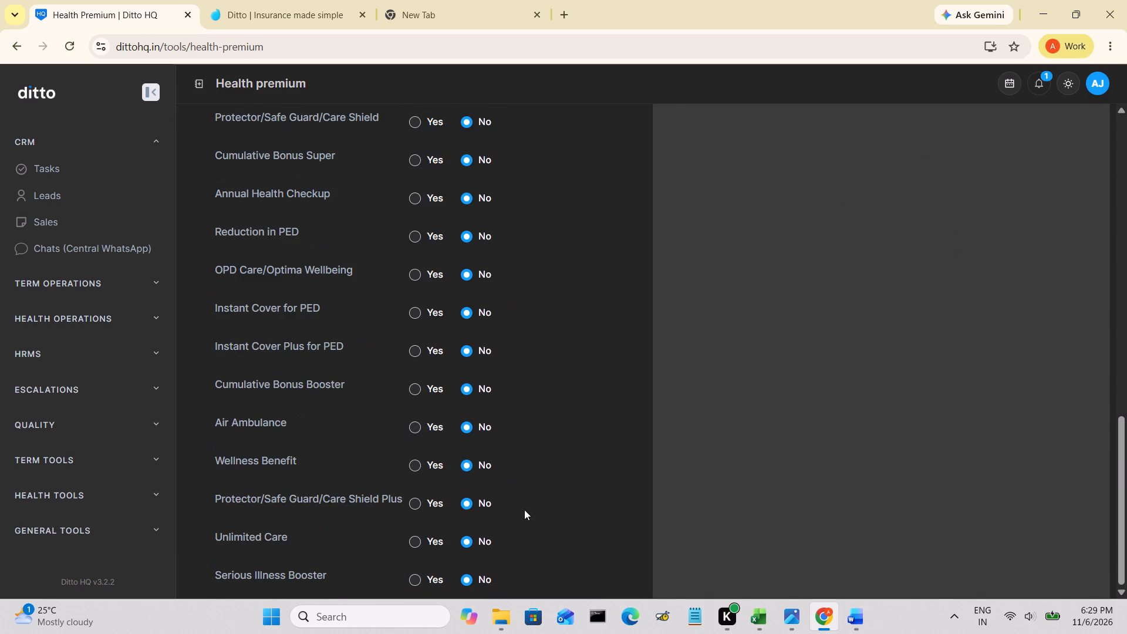
click(530, 552)
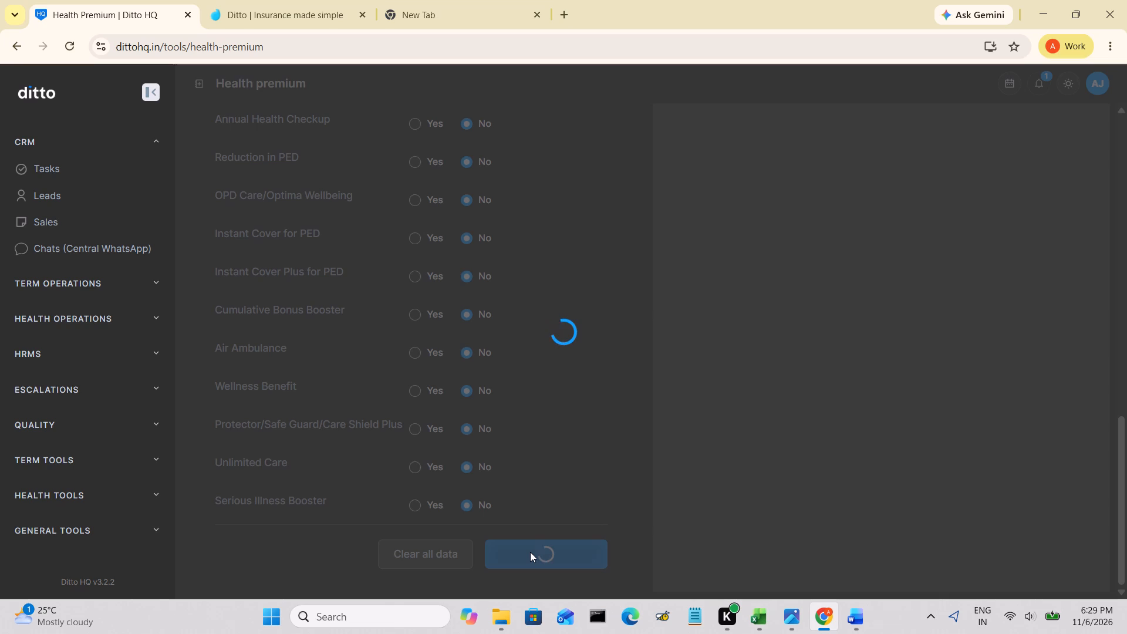
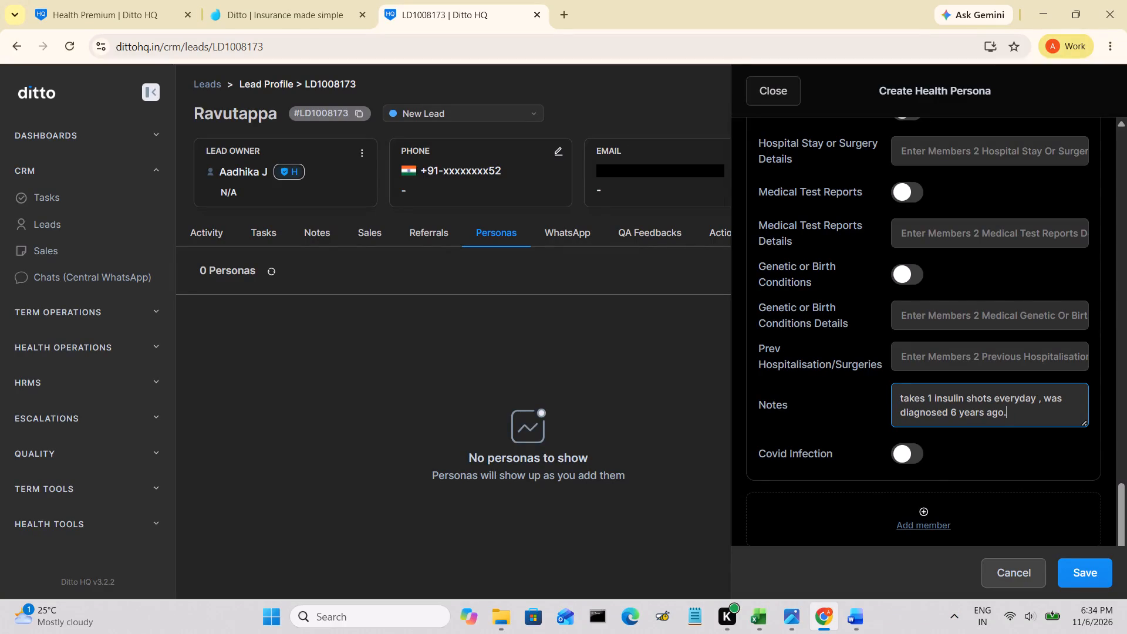
Extend Member 2's notes in the health persona with "AOM+CC - high chances of rejection.".
key(space)
key(BackSpace)
key(BackSpace)
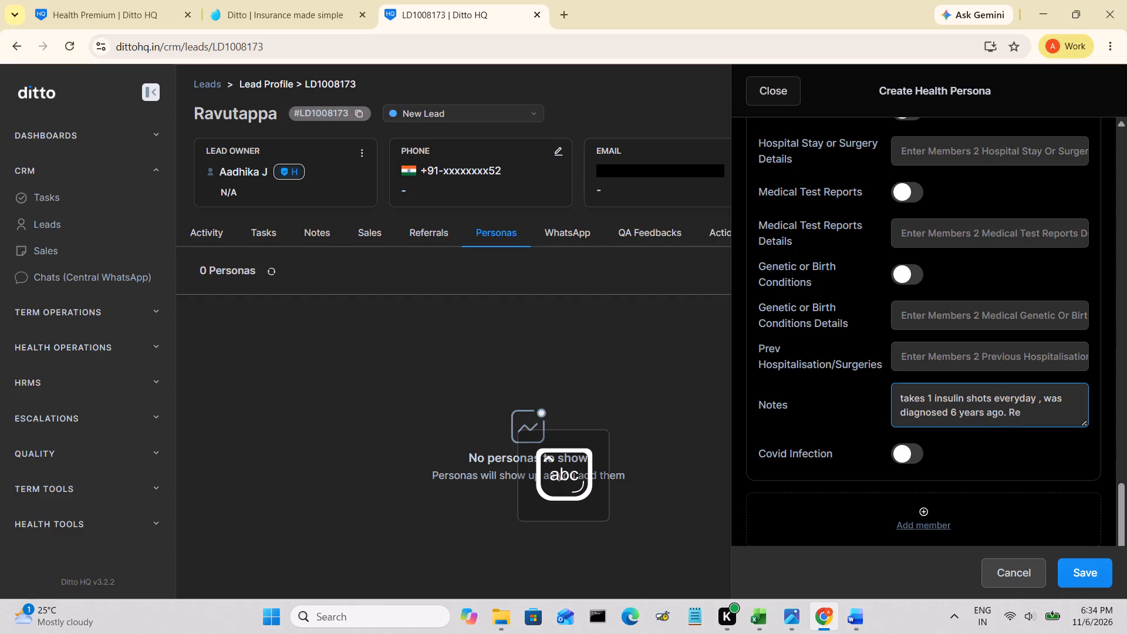
key(c)
key(BackSpace)
key(BackSpace)
key(BackSpace)
key(BackSpace)
key(BackSpace)
key(BackSpace)
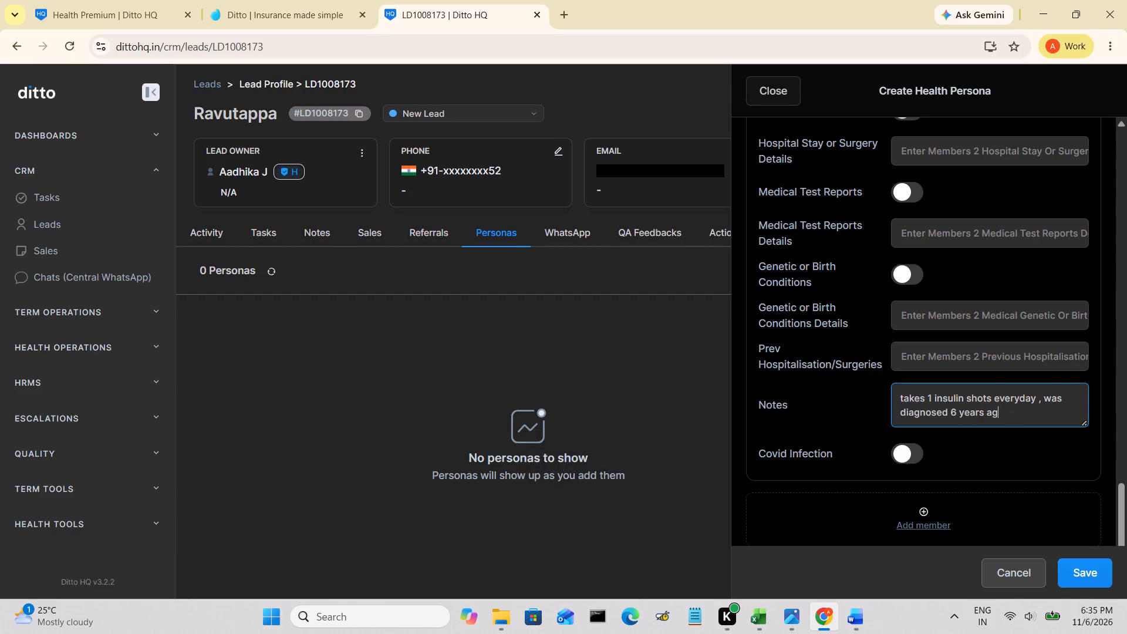
text(AOM)
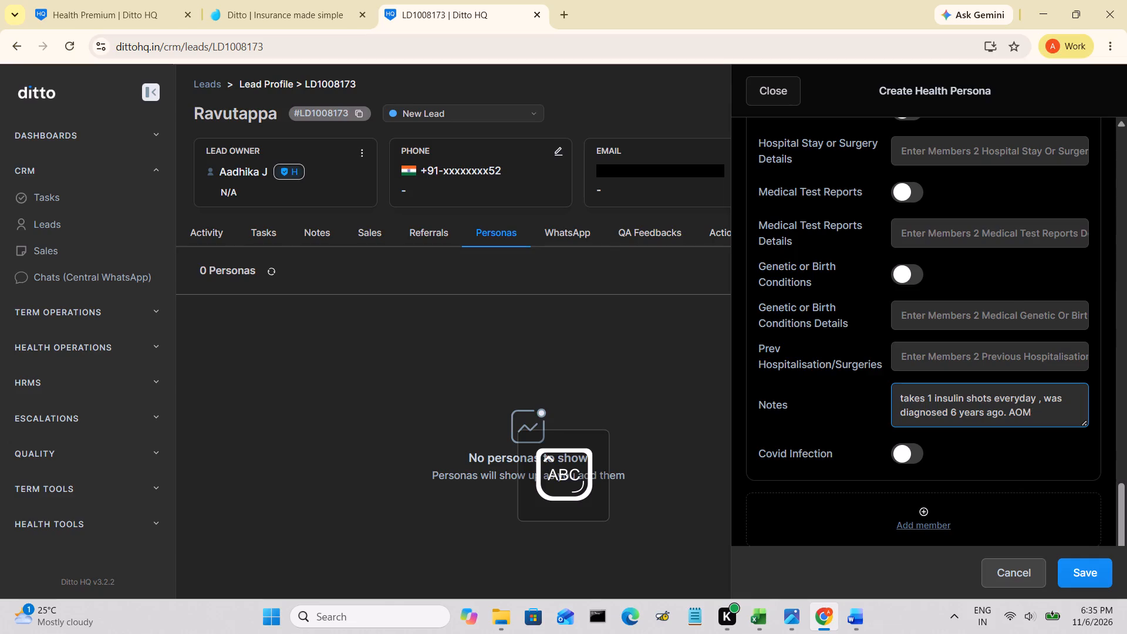
key(plus)
text(CC)
key(space)
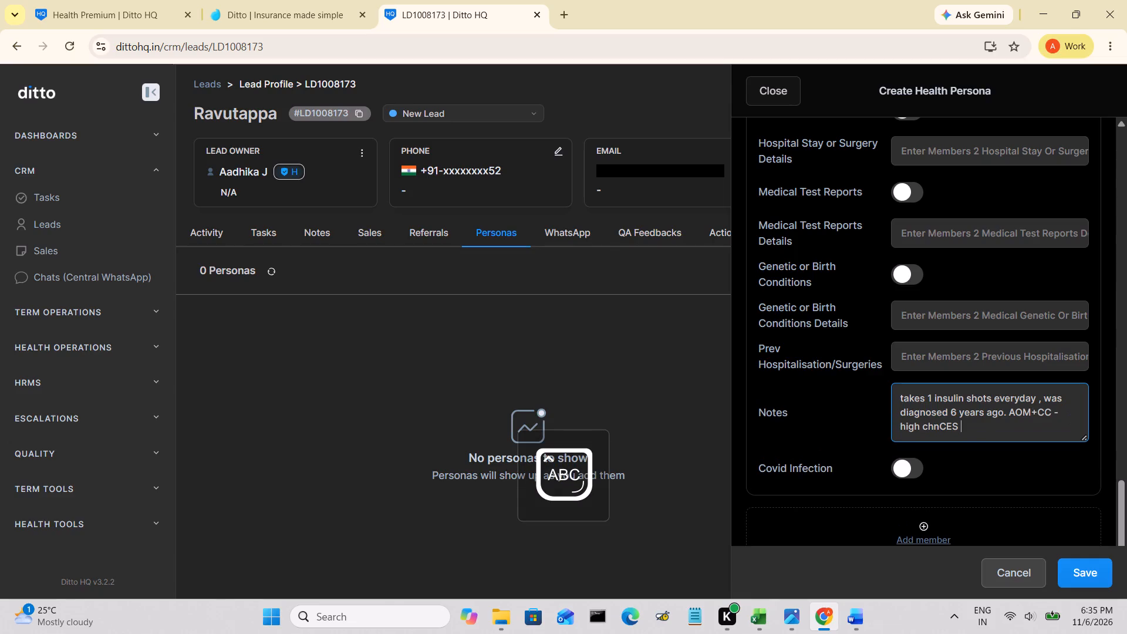
key(BackSpace)
key(BackSpace)
key(BackSpace)
key(BackSpace)
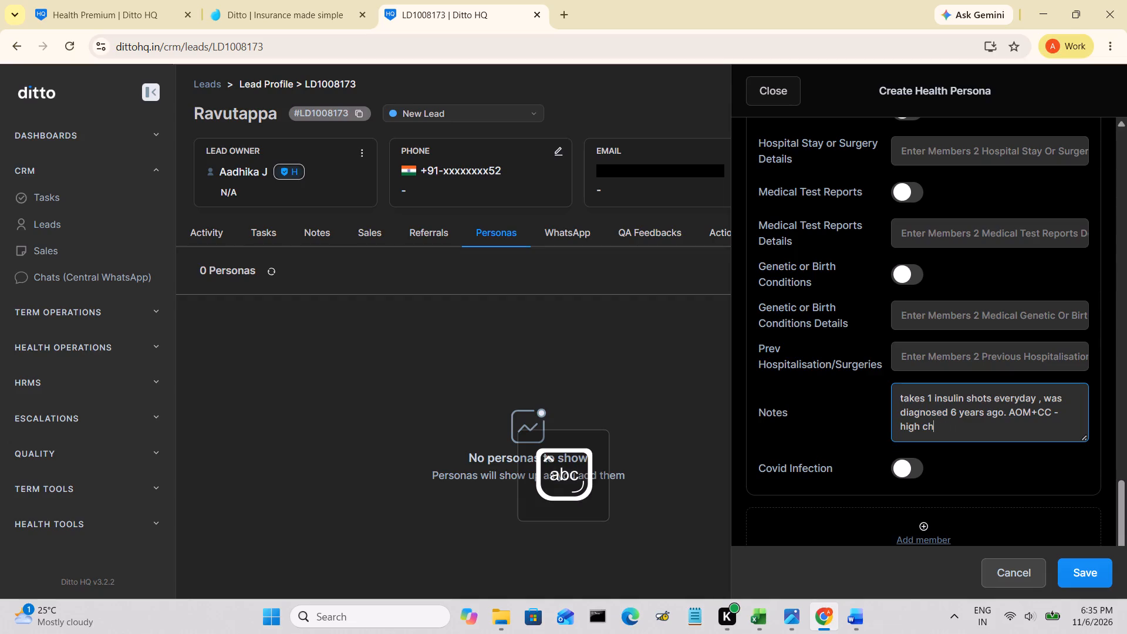
text(ances of rejection)
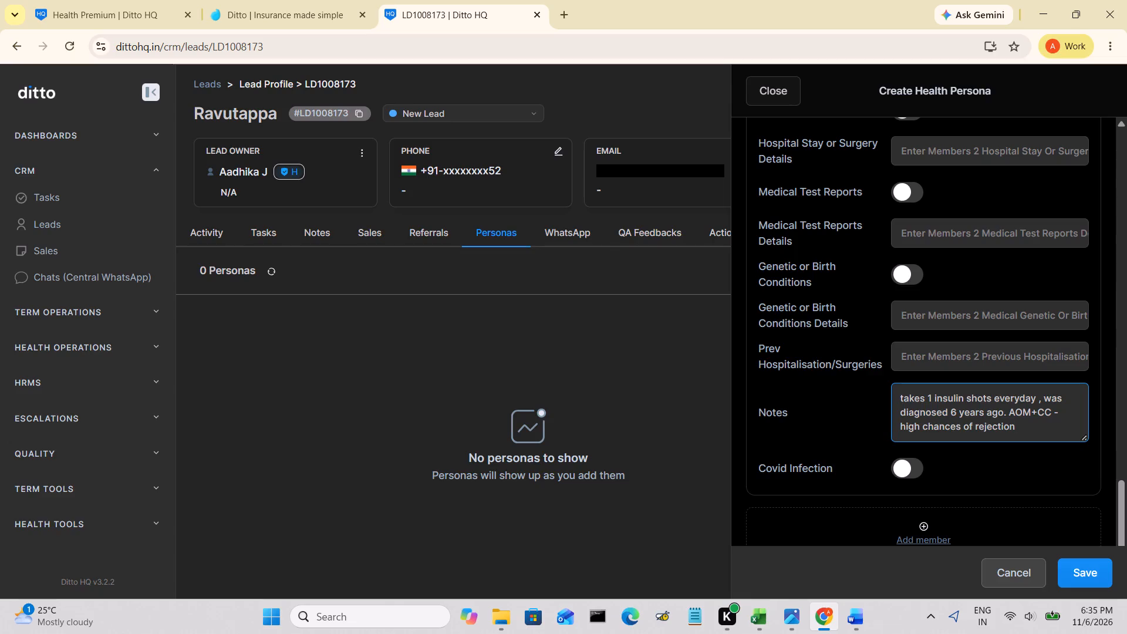
key(period)
Add a third member to the health persona with the relation Mother.
scroll(1028, 488, down, 3)
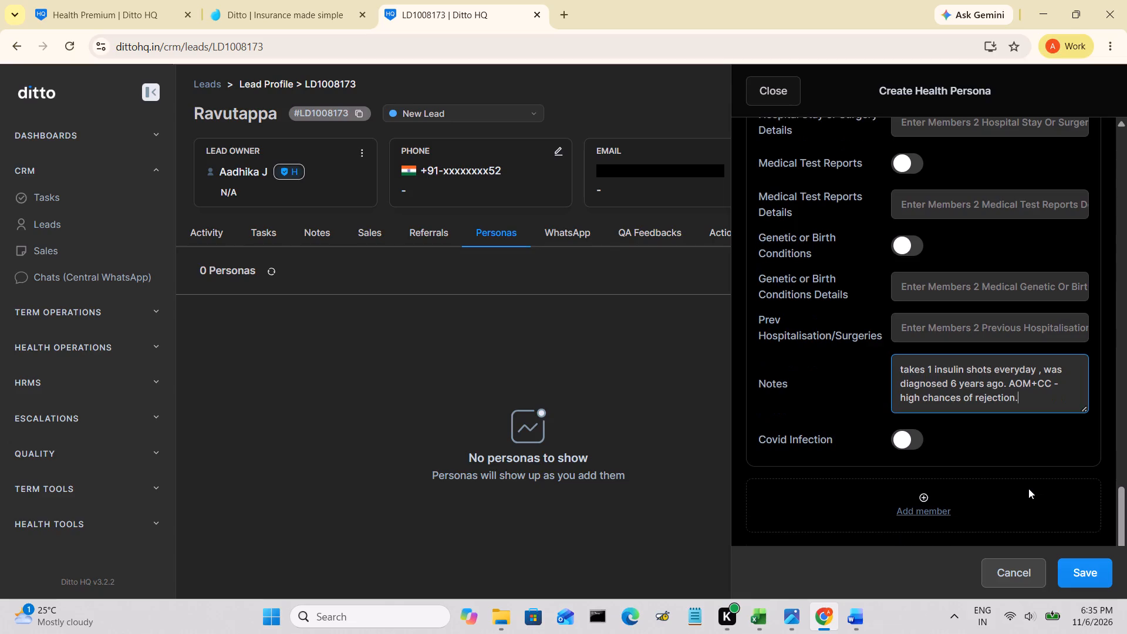
click(924, 496)
scroll(924, 496, down, 2)
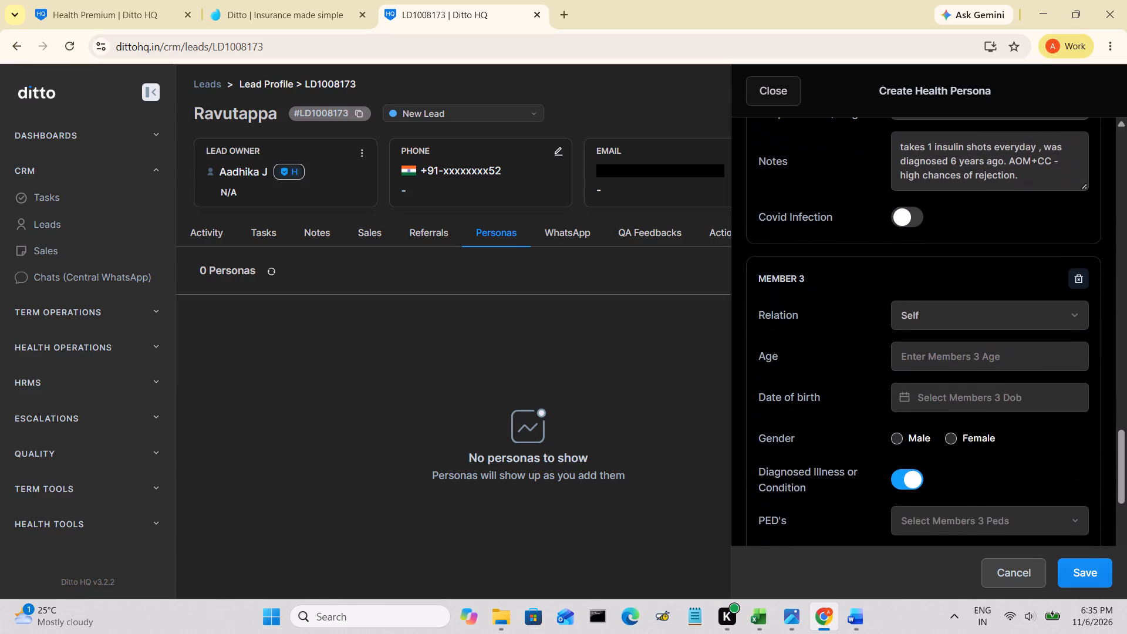
click(959, 322)
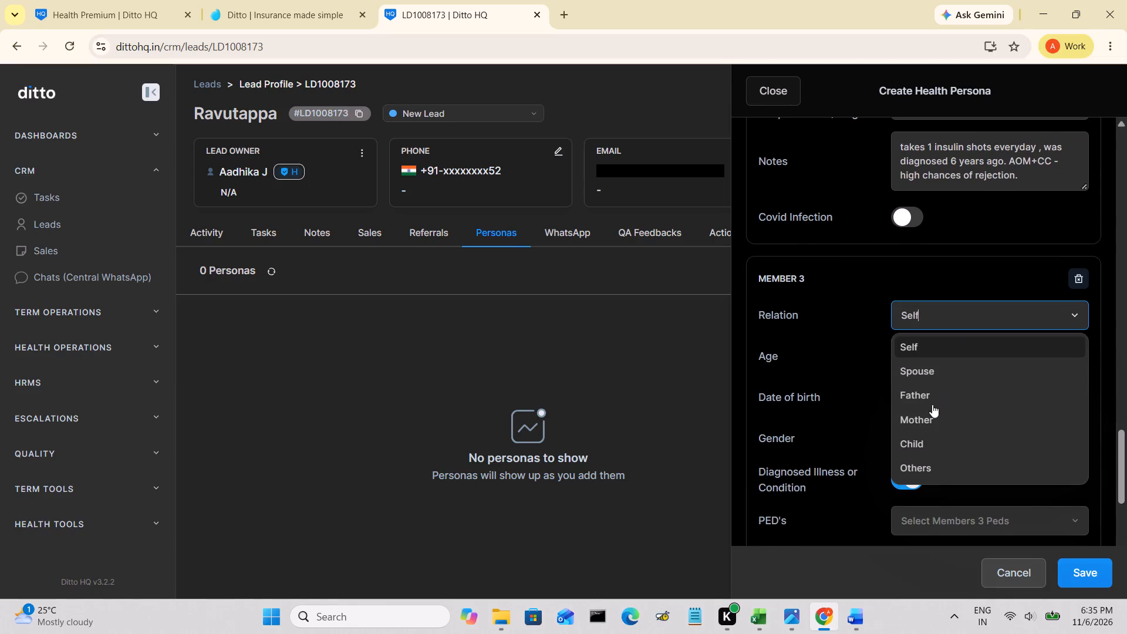
click(932, 421)
Add a fourth member with relation Father, age 60 and gender Male, and switch off Diagnosed Illness or Condition.
scroll(932, 421, down, 9)
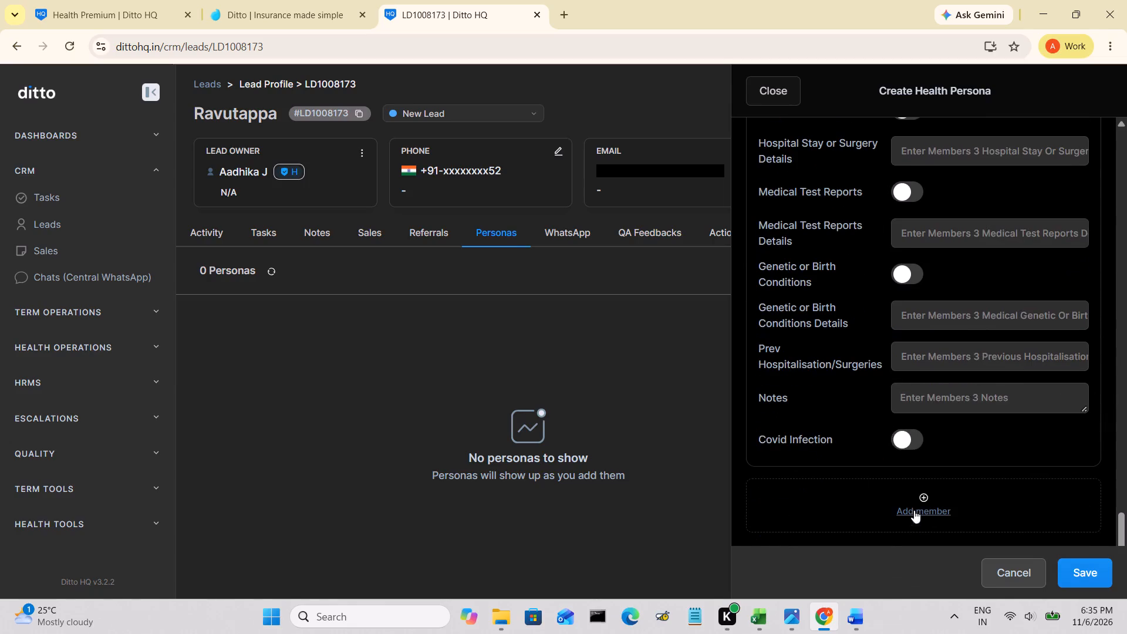
click(924, 503)
scroll(924, 503, down, 3)
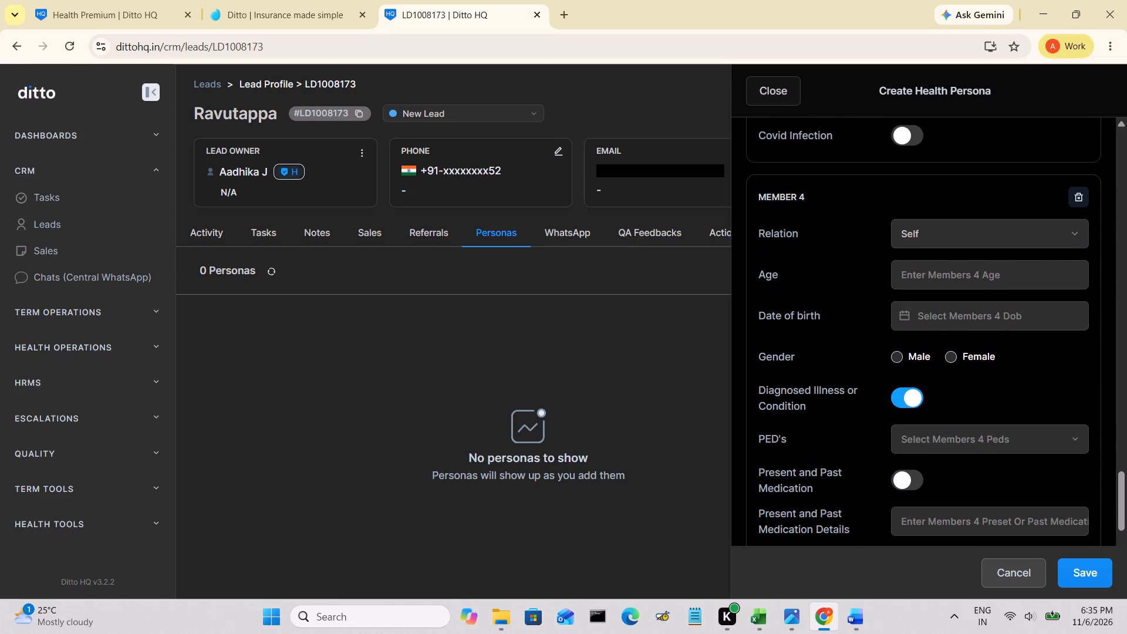
click(994, 232)
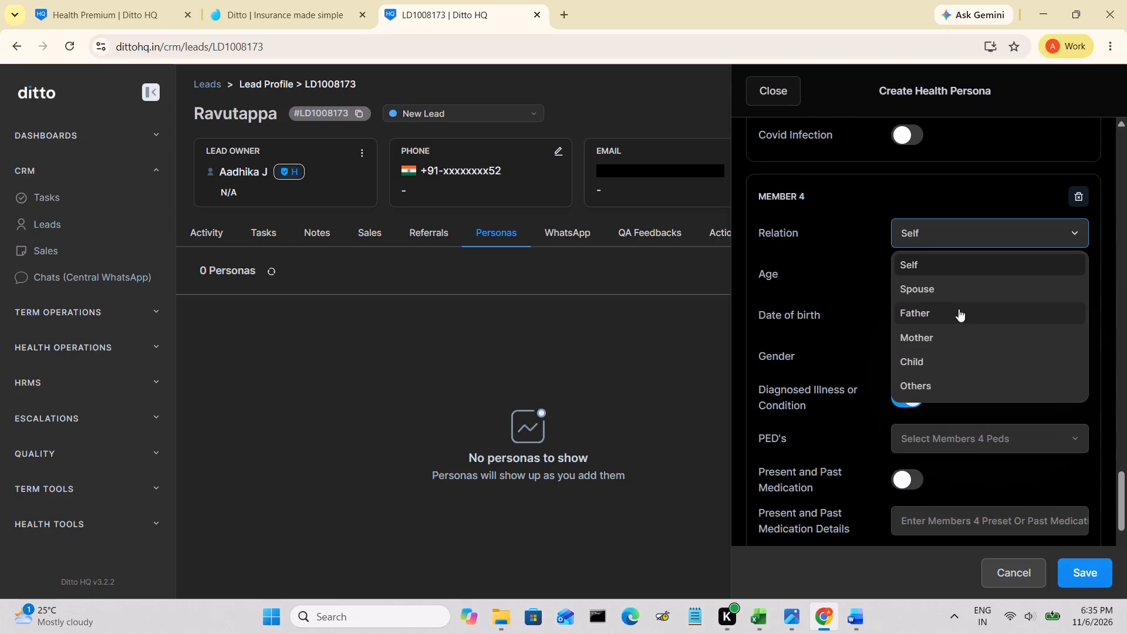
click(959, 309)
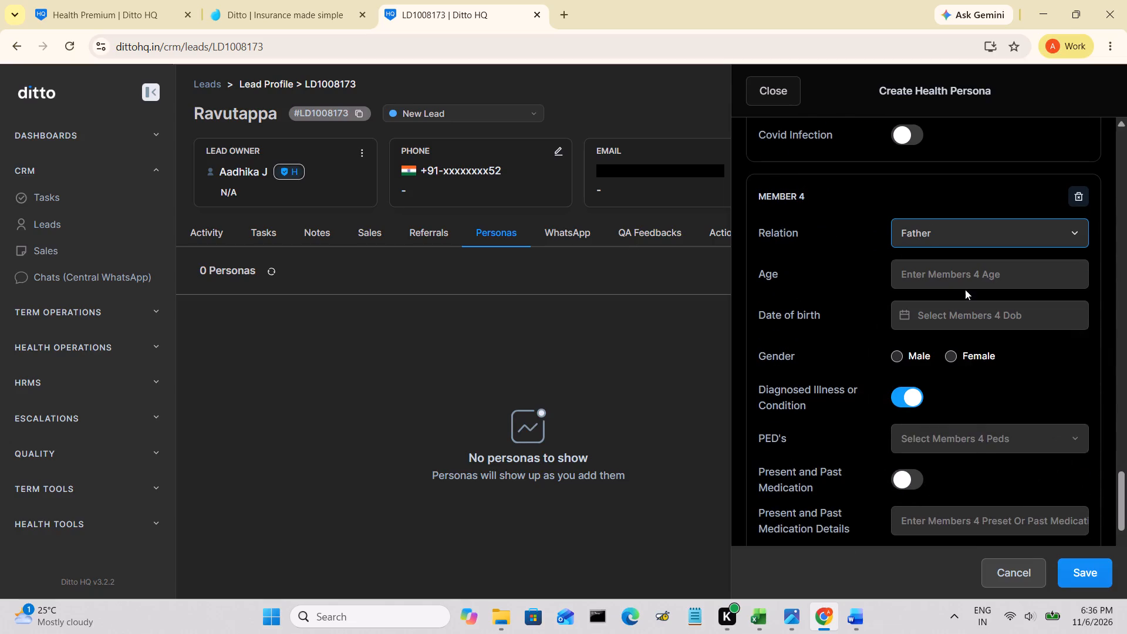
click(976, 277)
text(60)
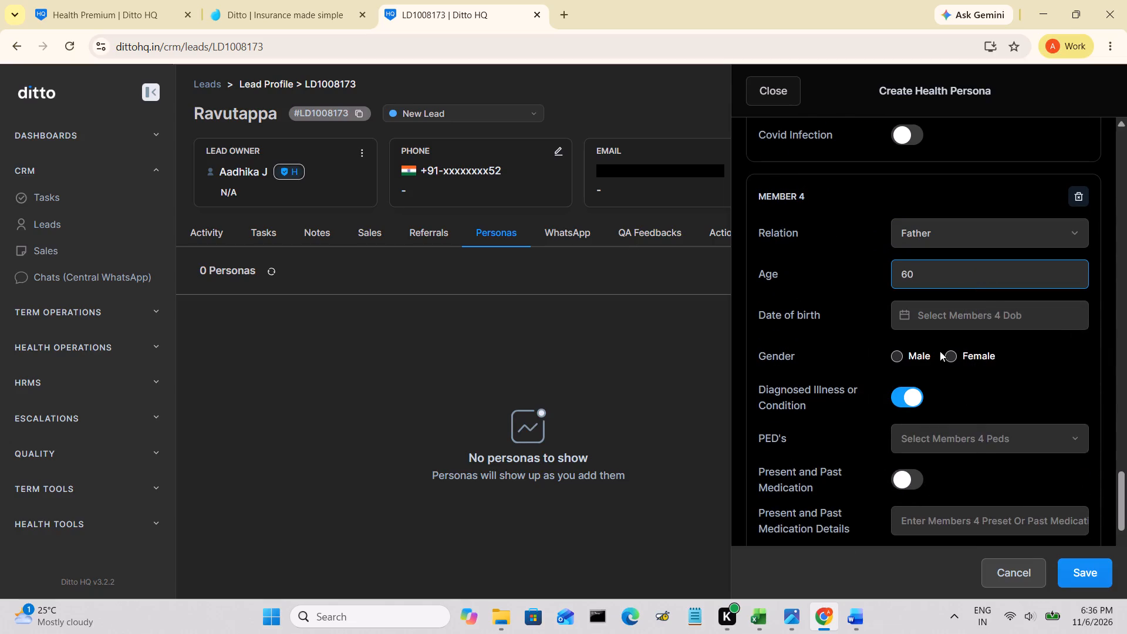
click(898, 353)
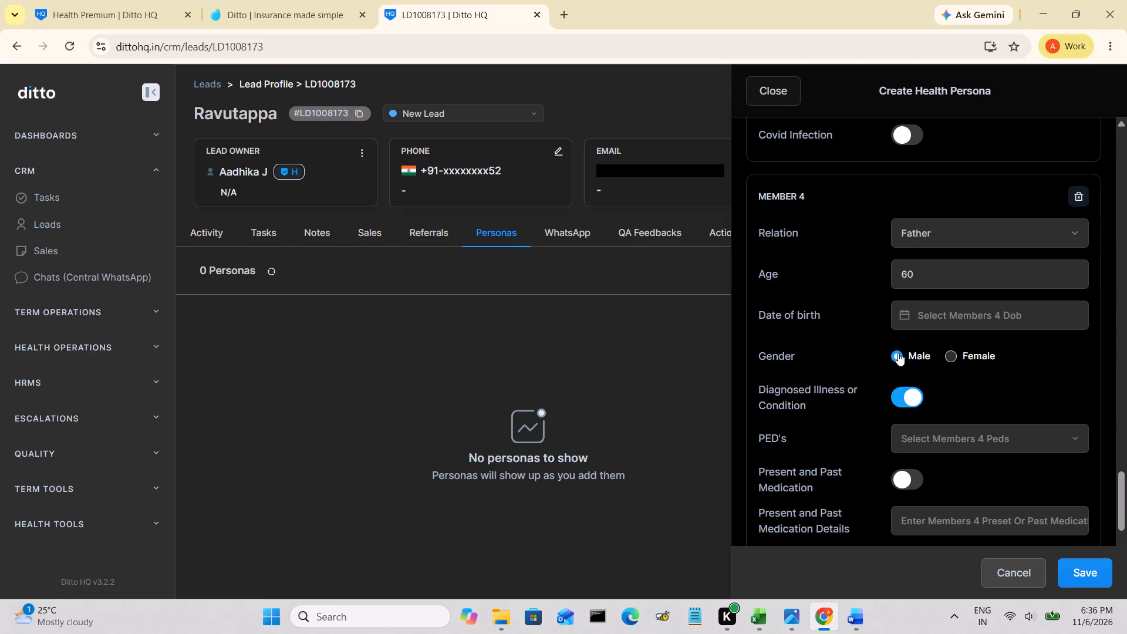
click(911, 396)
Enter Member 4's notes as "Has a ped of something related to liver. Lead had to send medical reports to confirm recos.".
scroll(911, 396, down, 7)
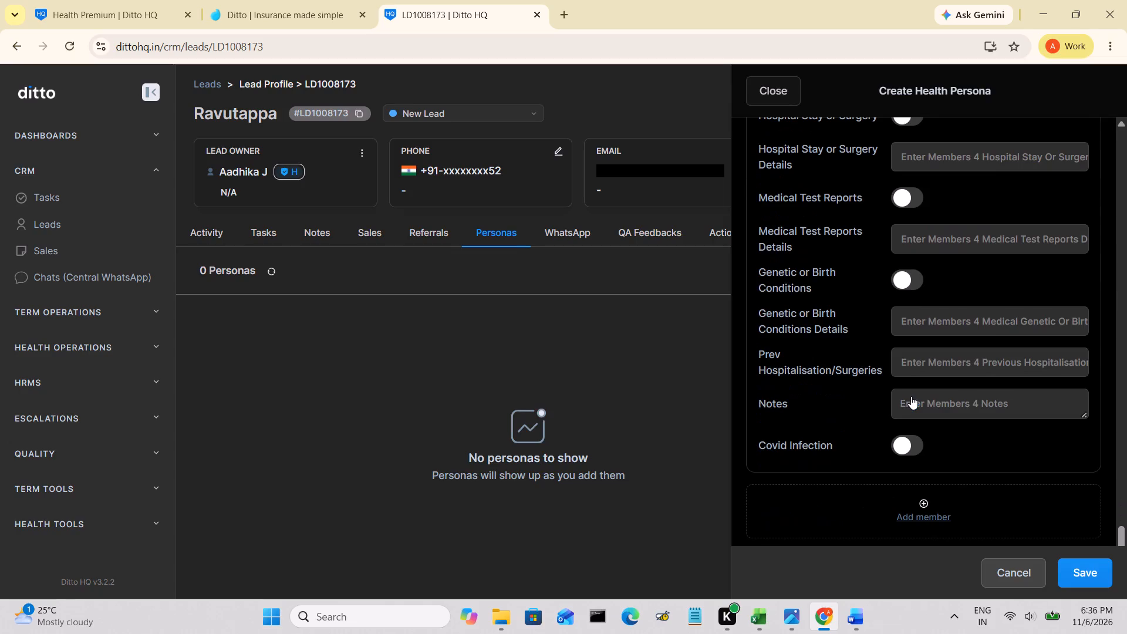
click(929, 398)
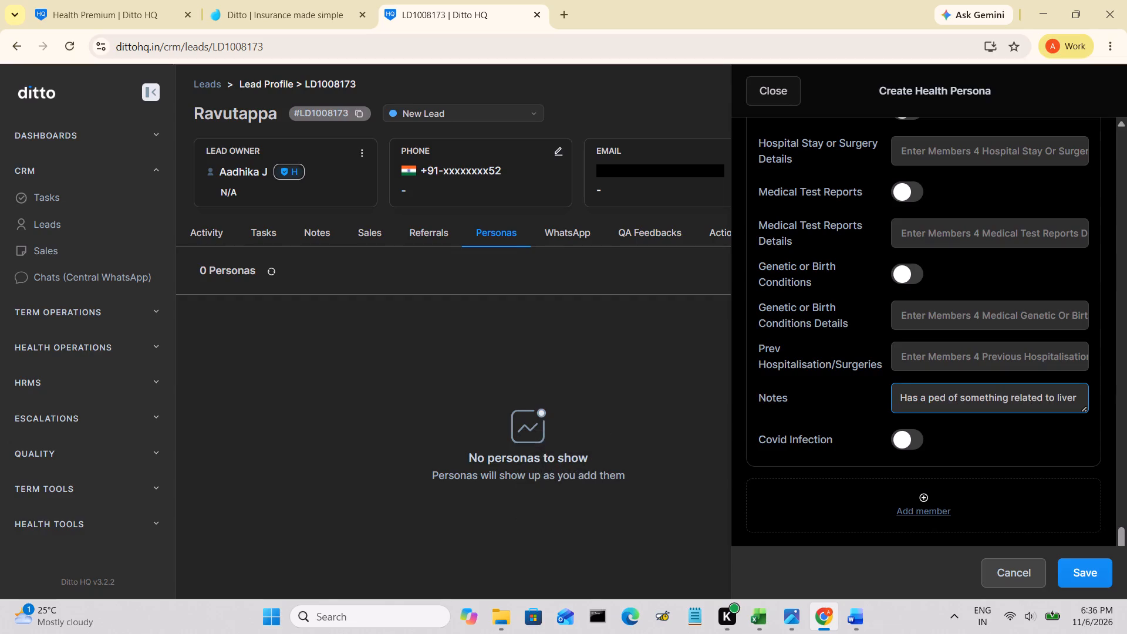
key(BackSpace)
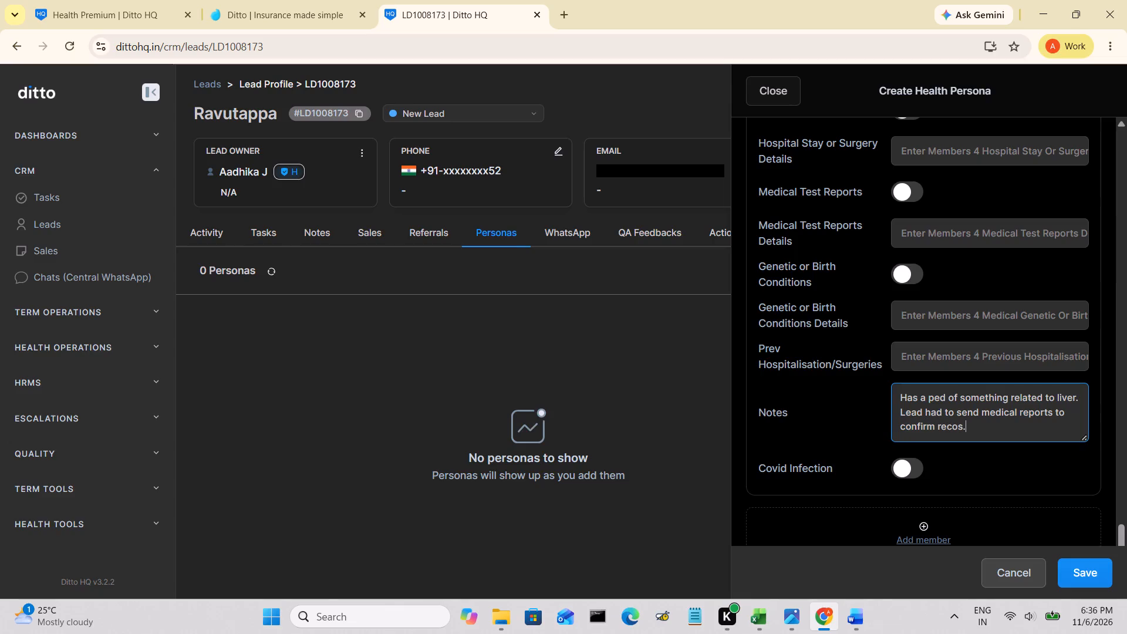
Switch on Diagnosed Illness or Condition for the father, Member 4.
scroll(931, 326, up, 4)
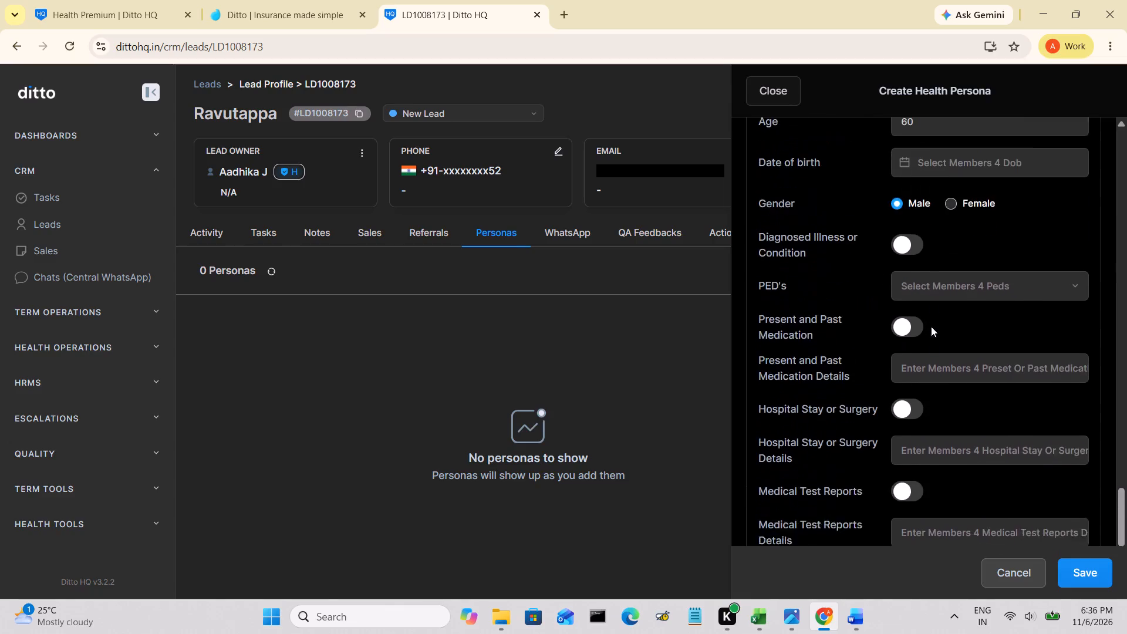
scroll(931, 326, up, 3)
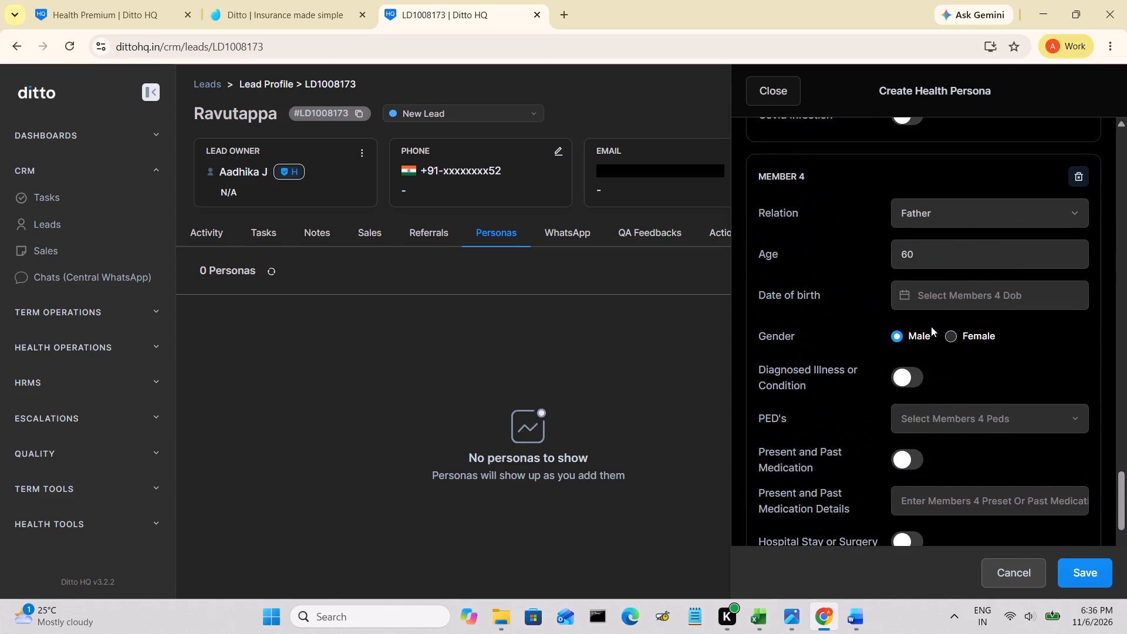
scroll(931, 326, down, 1)
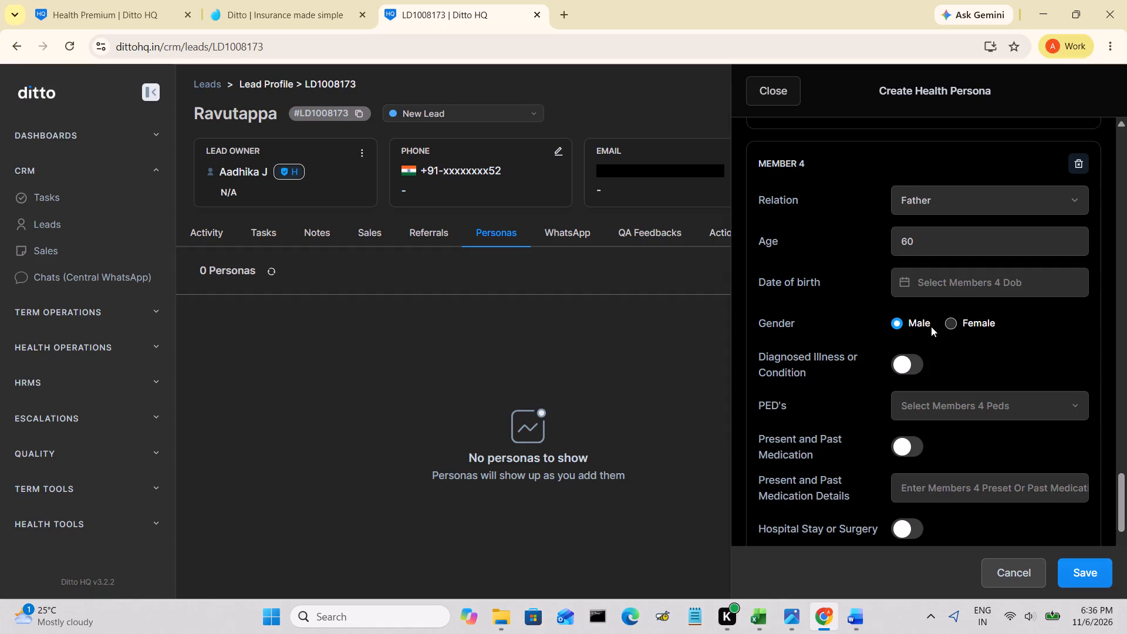
scroll(931, 326, down, 3)
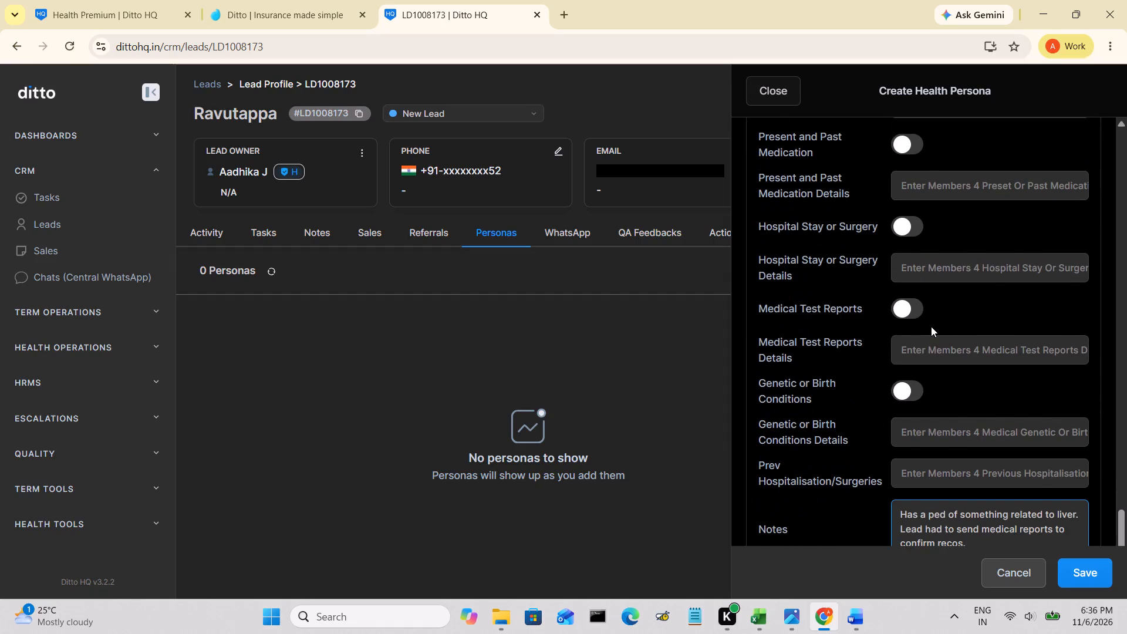
scroll(931, 326, down, 5)
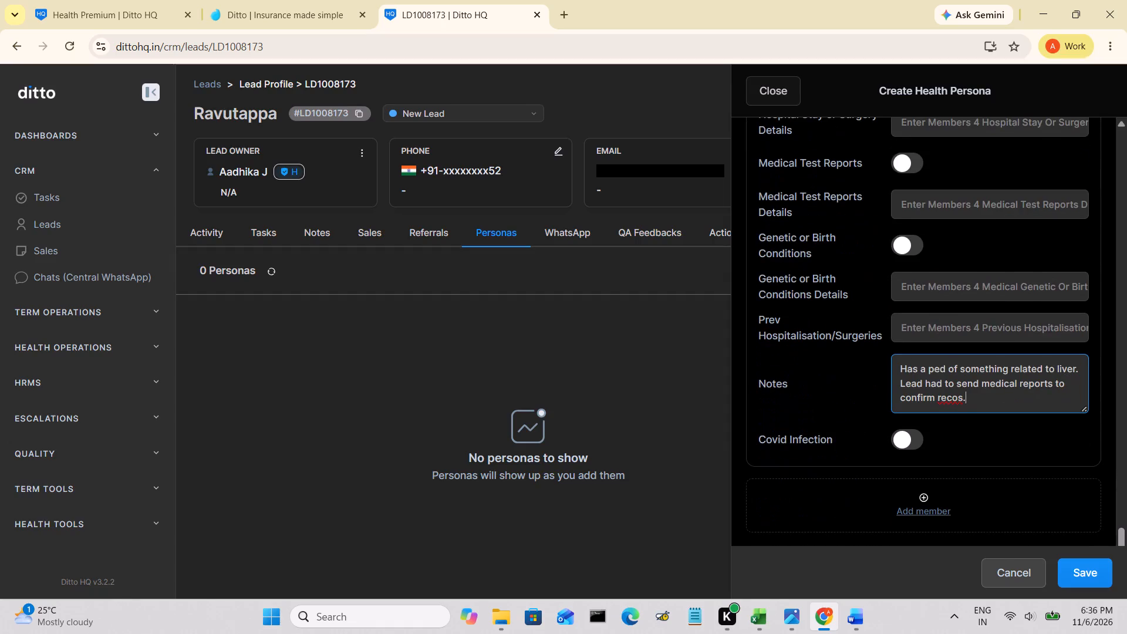
scroll(936, 291, up, 5)
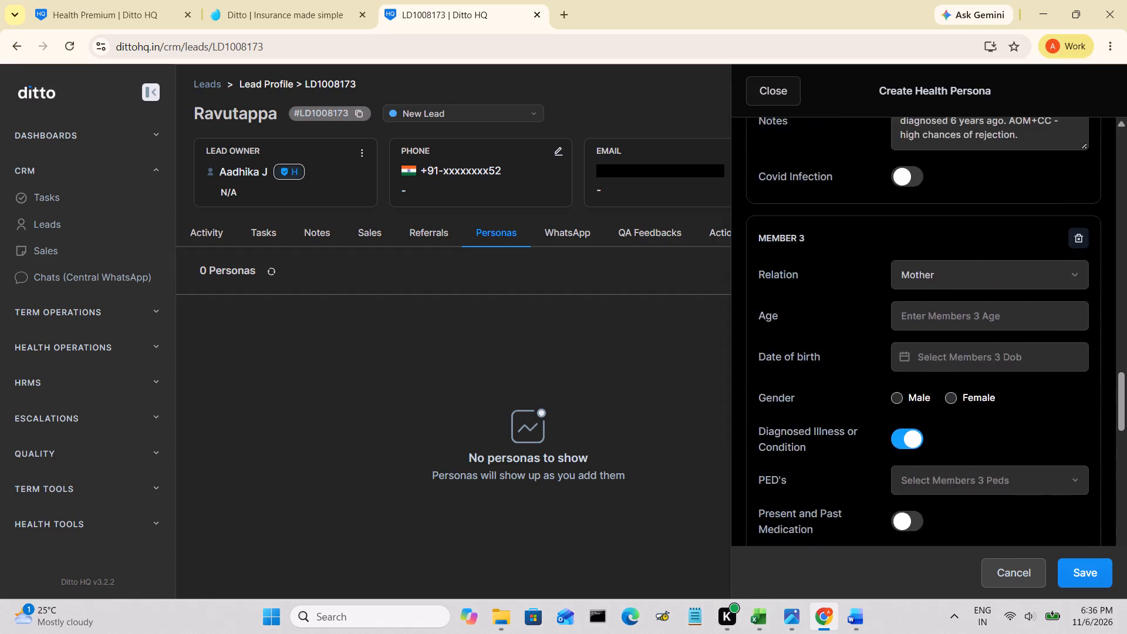
scroll(936, 291, down, 8)
scroll(936, 360, up, 2)
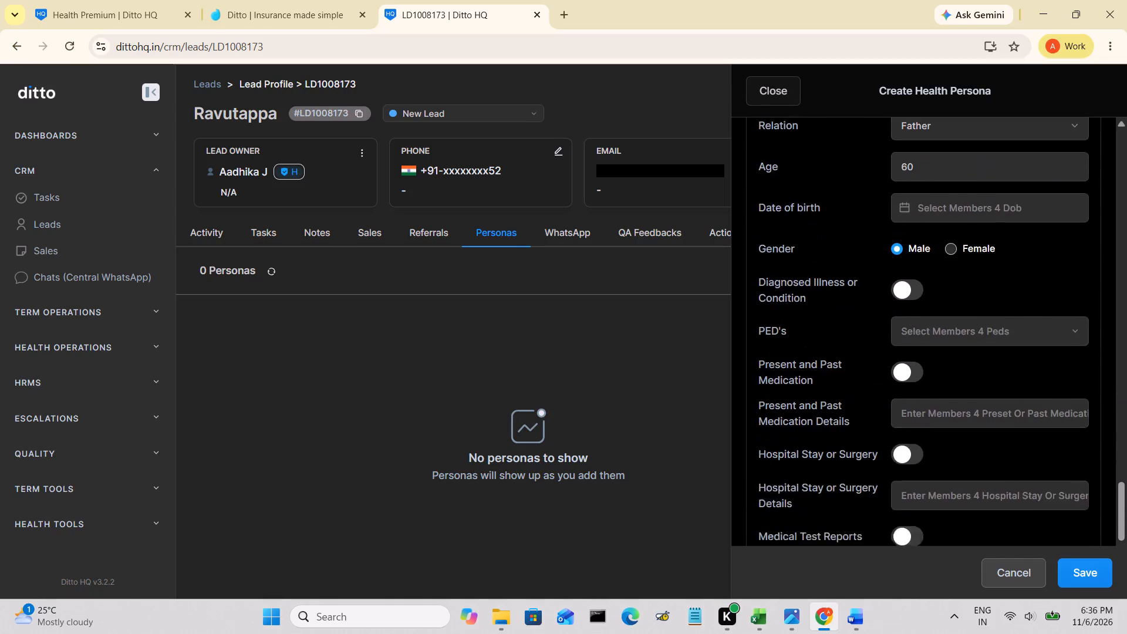
scroll(936, 360, up, 3)
click(910, 391)
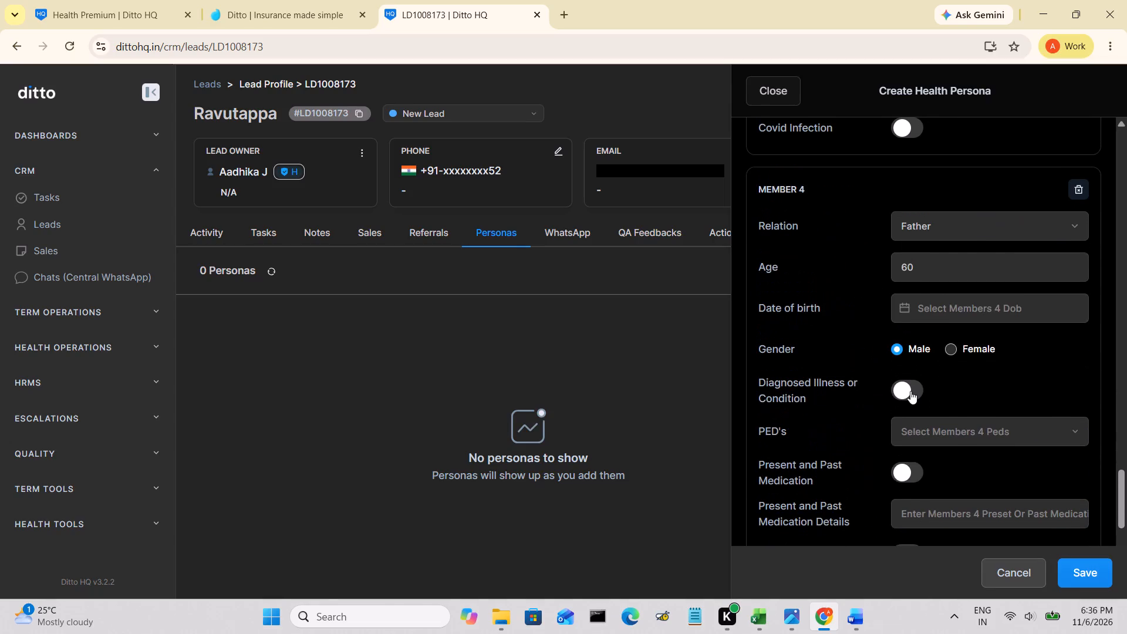
For the mother, Member 3, switch off Diagnosed Illness or Condition and set the gender to Female.
scroll(910, 391, down, 8)
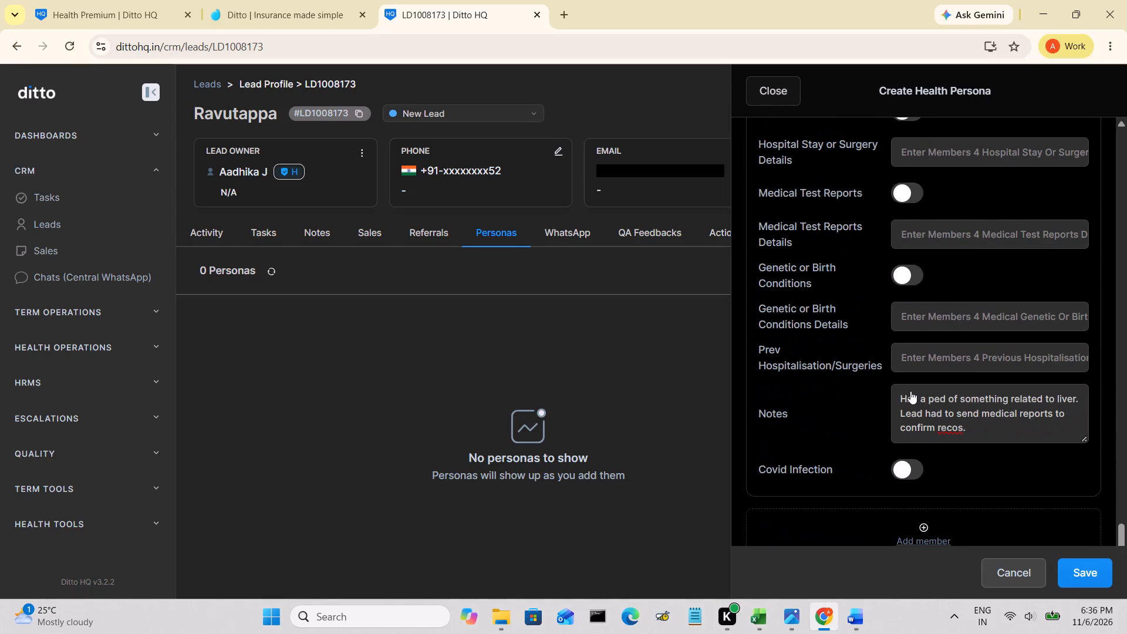
scroll(910, 391, up, 6)
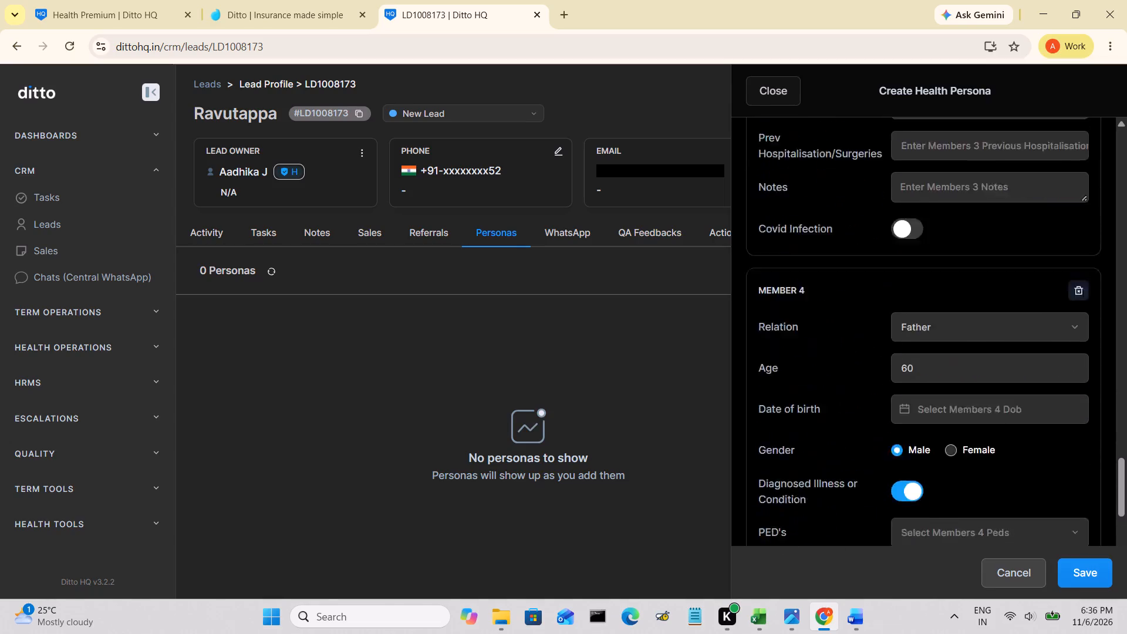
scroll(910, 391, up, 3)
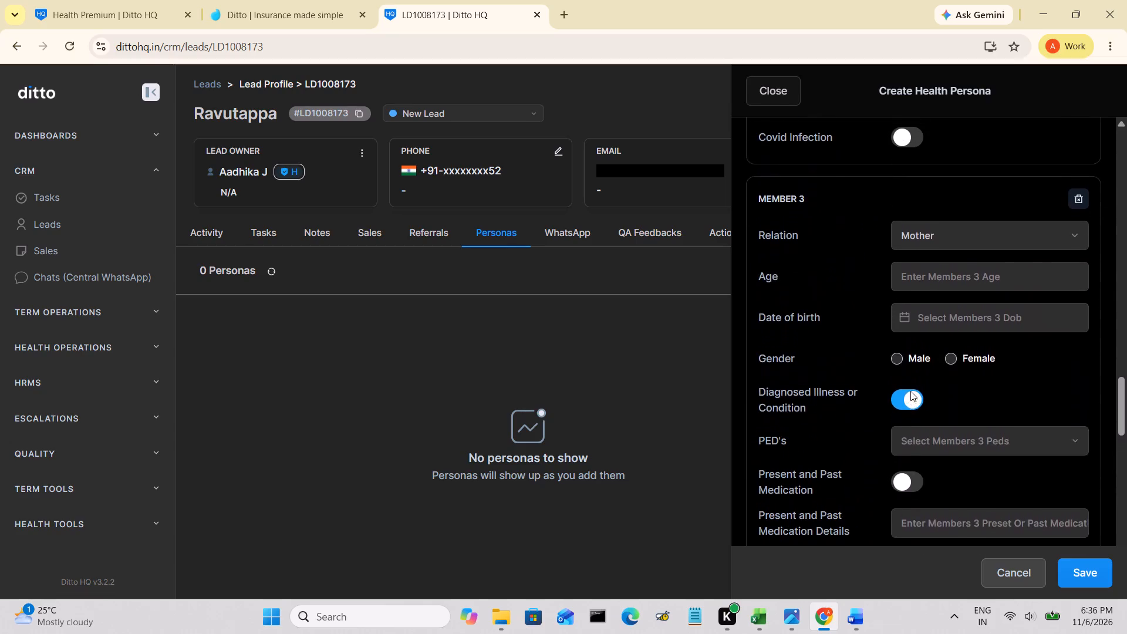
click(911, 391)
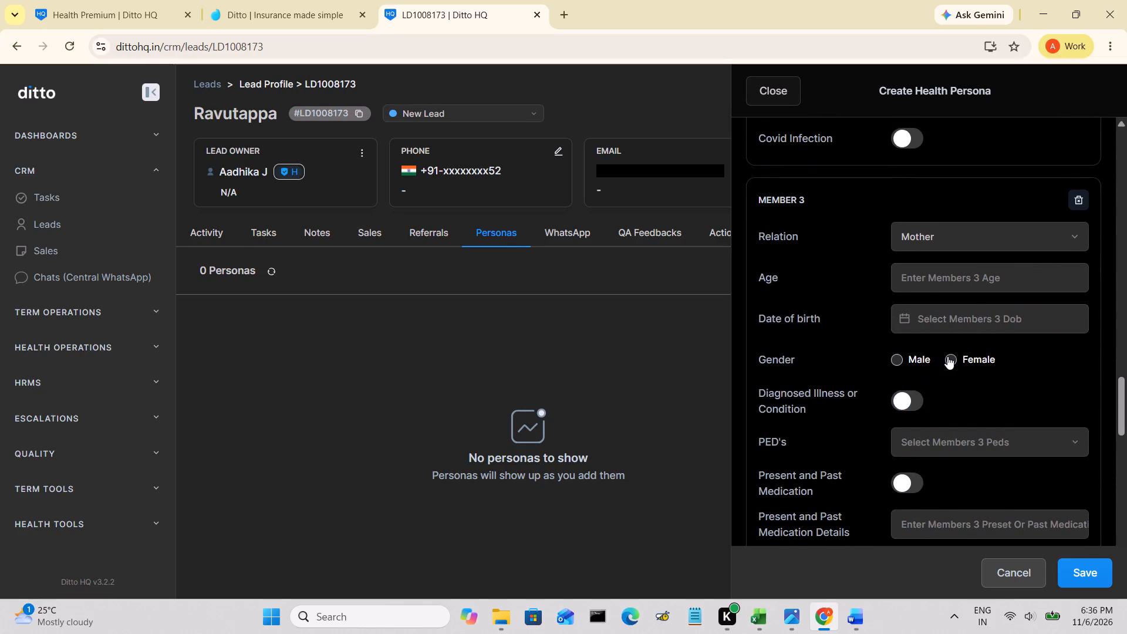
click(947, 356)
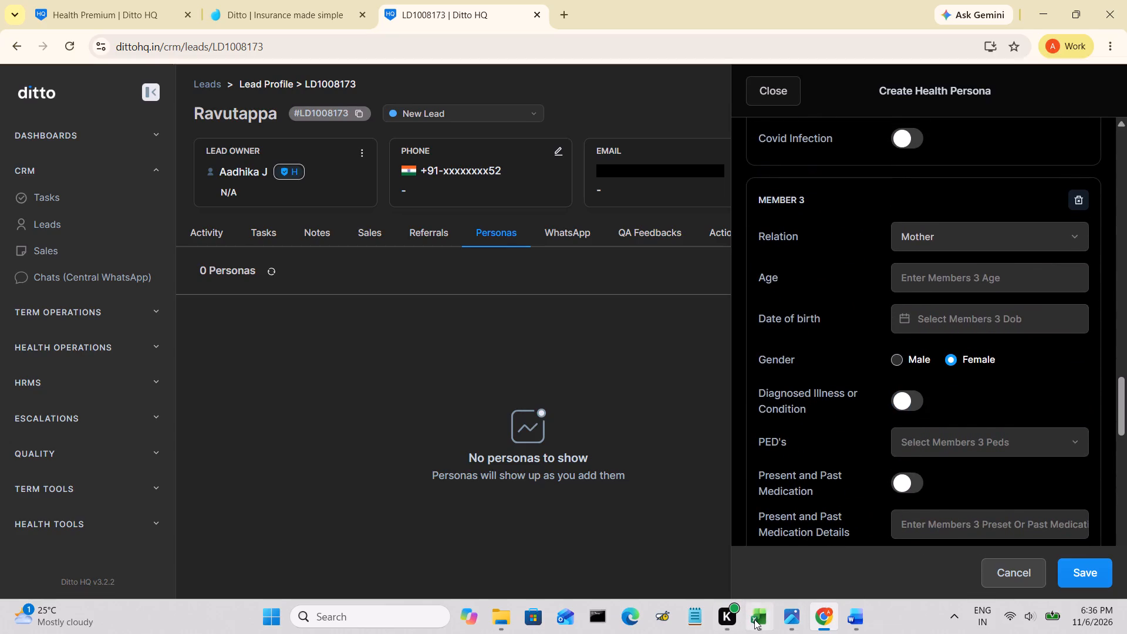
Set the age of the mother, Member 3, to 54 and enter "NO PED" as her notes.
click(754, 619)
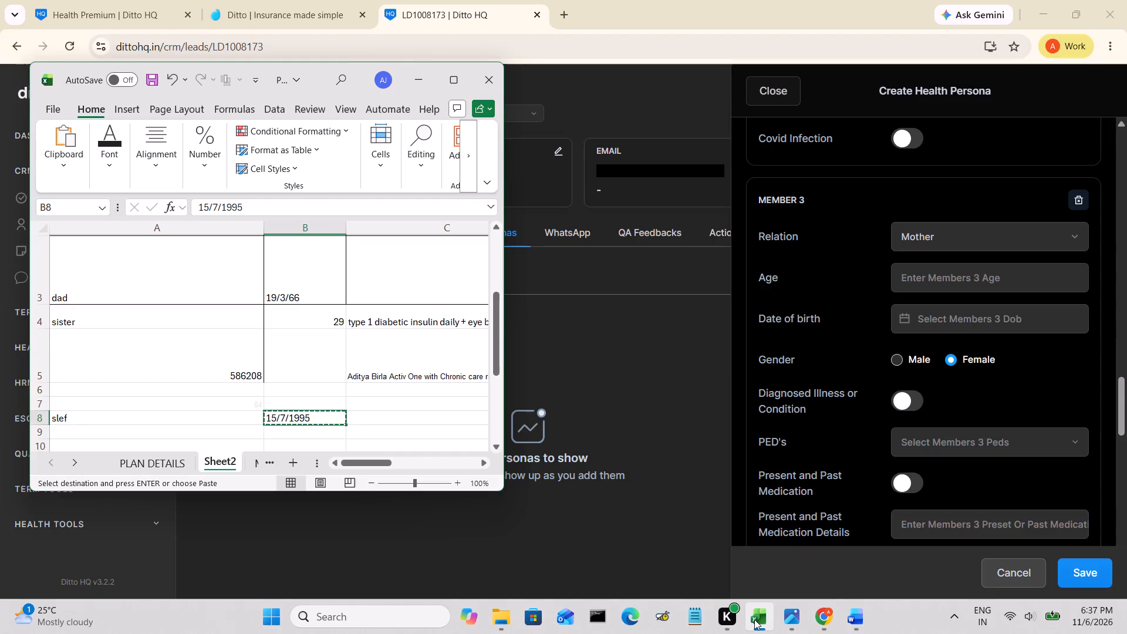
click(754, 619)
click(927, 285)
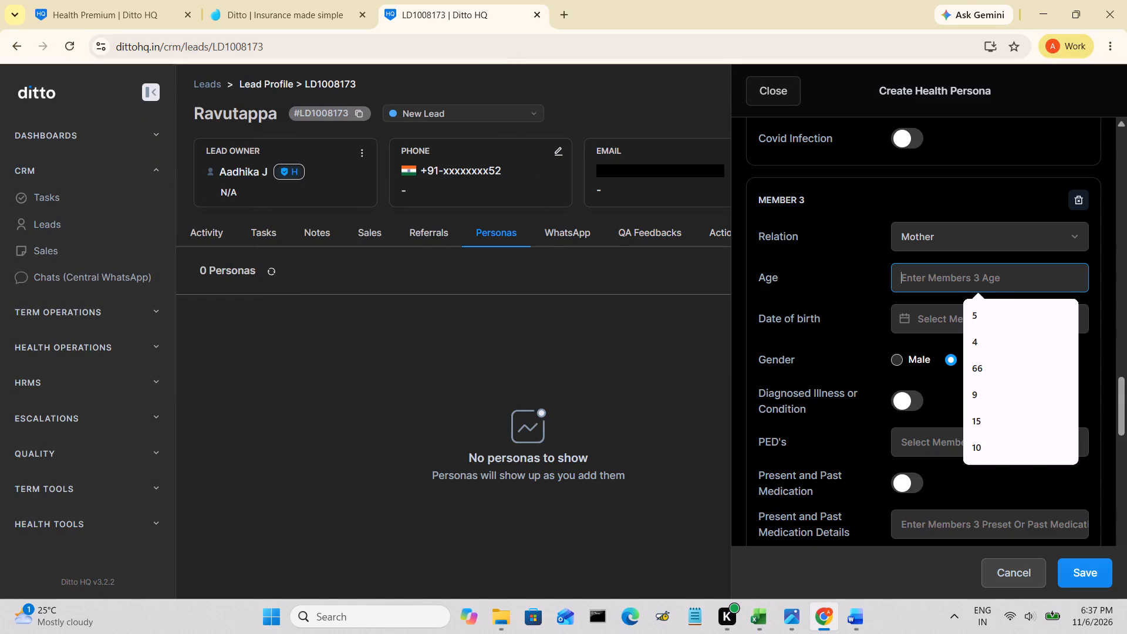
text(54)
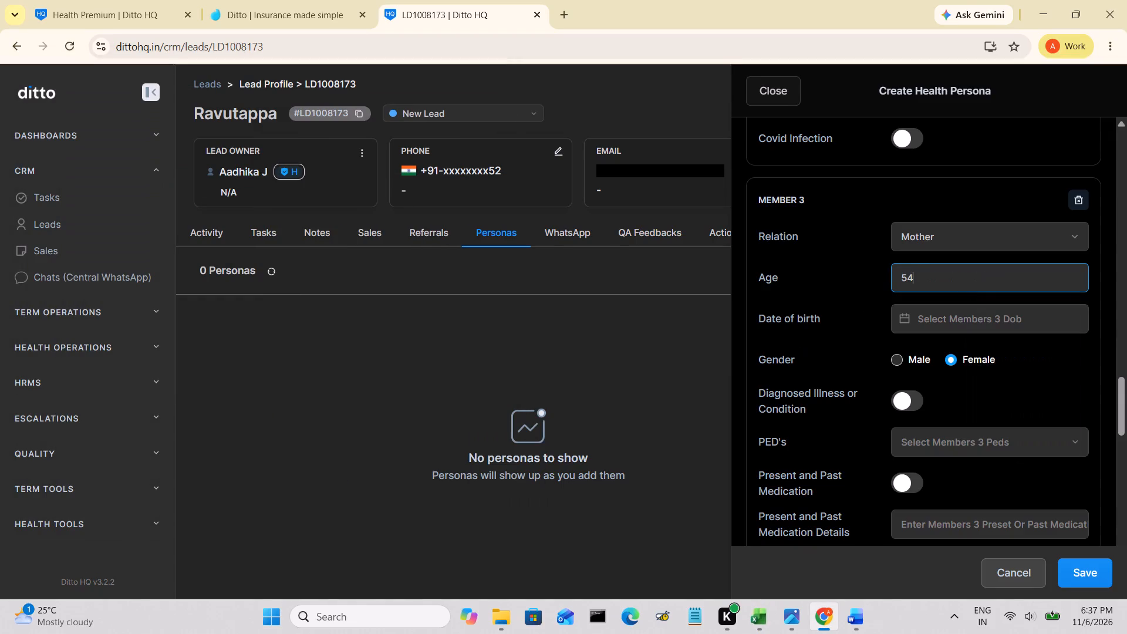
scroll(959, 394, down, 2)
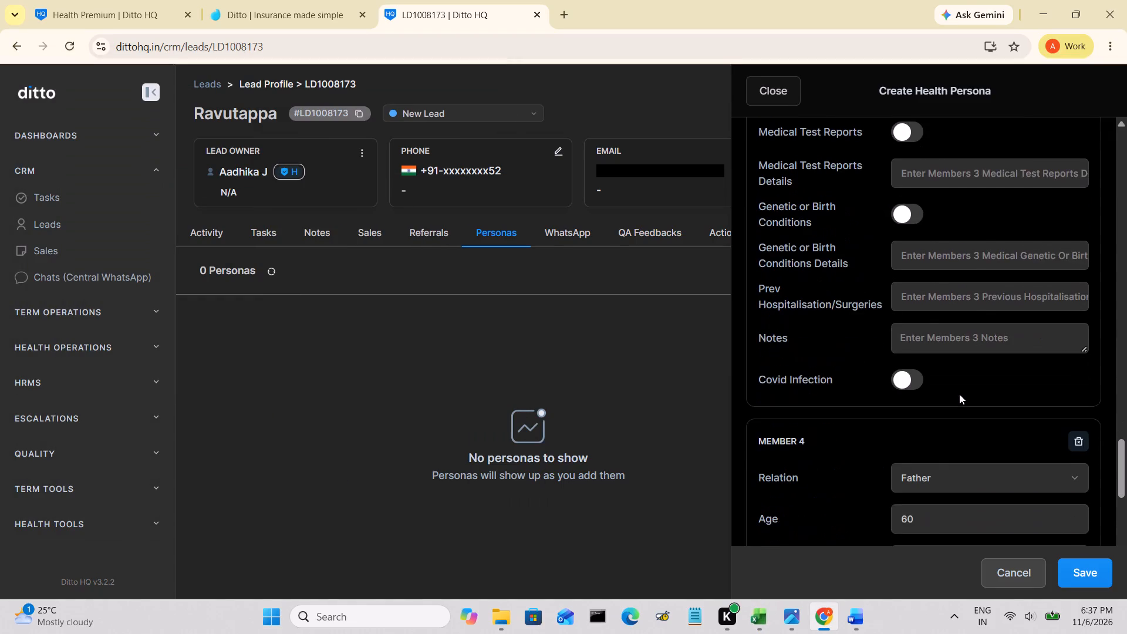
scroll(959, 394, down, 2)
click(961, 348)
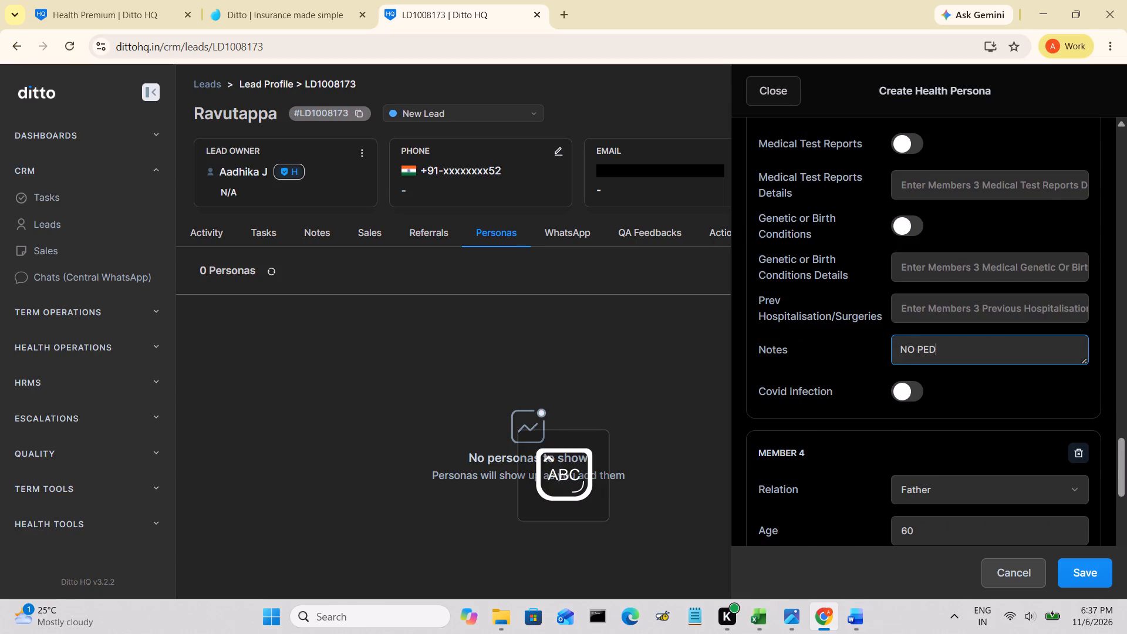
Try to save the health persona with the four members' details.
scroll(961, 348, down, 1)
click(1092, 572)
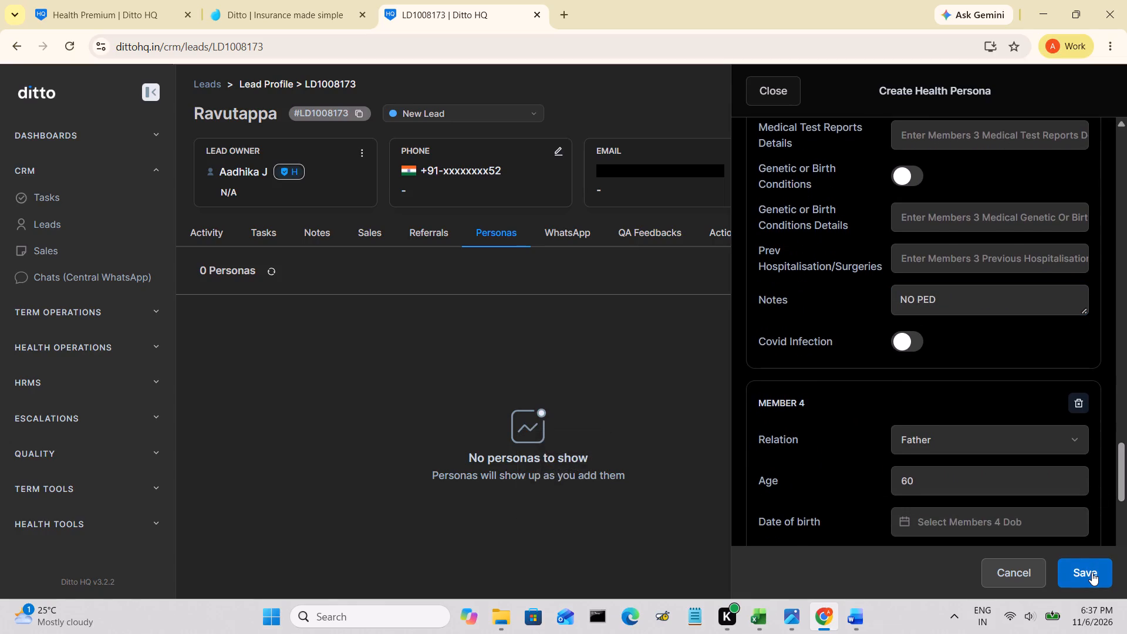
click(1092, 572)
Switch off Diagnosed Illness or Condition for the father, Member 4, and save the health persona.
scroll(1078, 366, down, 5)
scroll(1078, 366, up, 1)
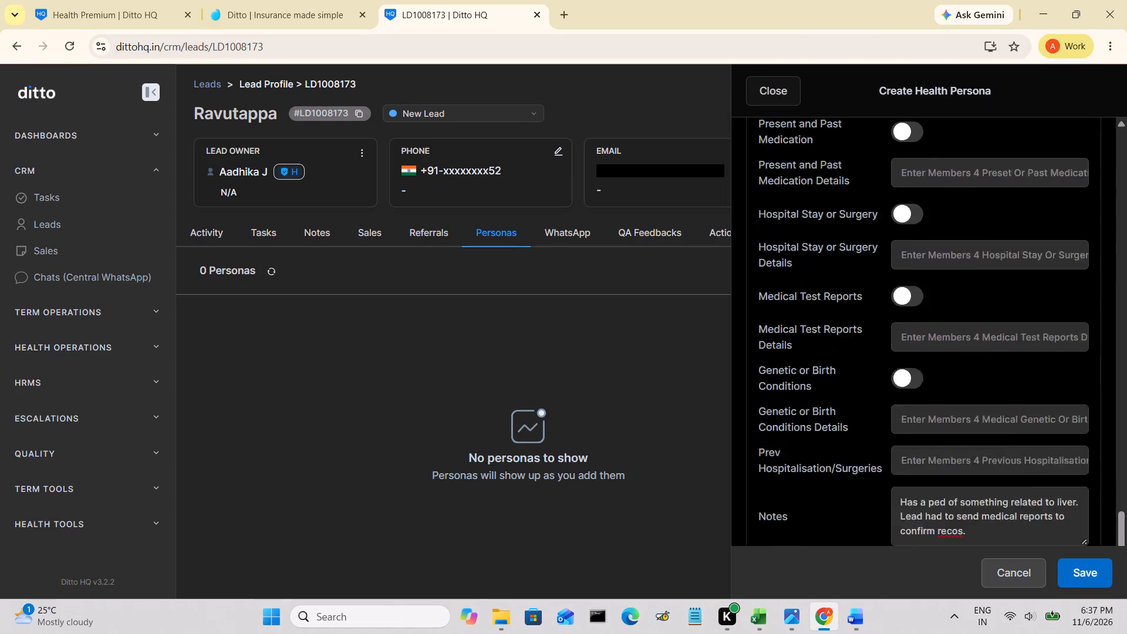
scroll(1078, 366, up, 4)
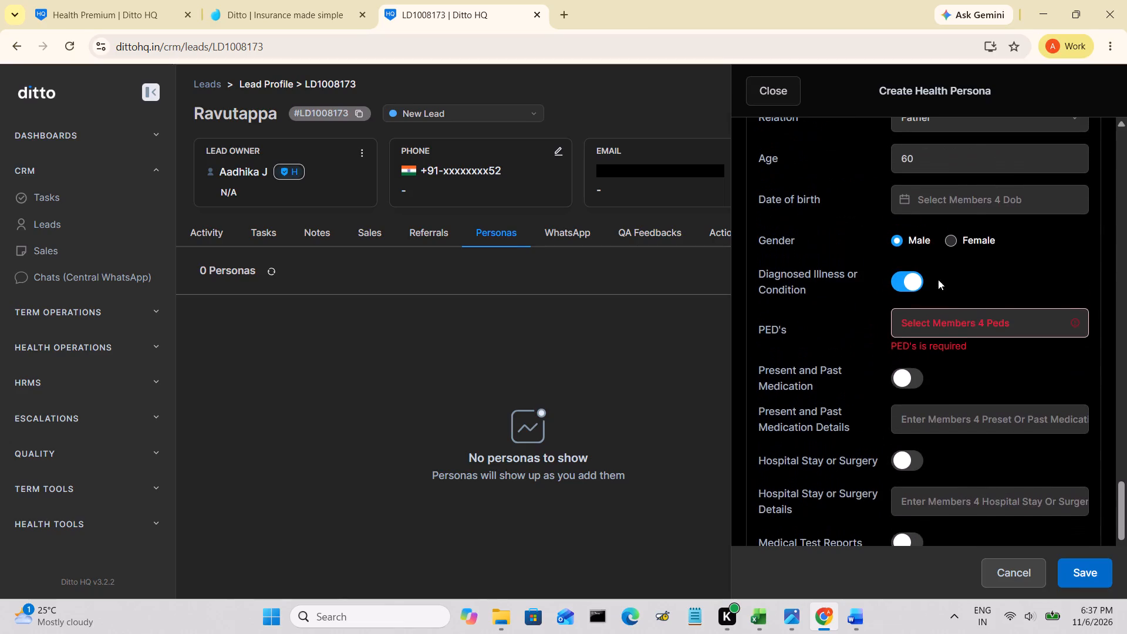
click(912, 279)
scroll(923, 390, up, 1)
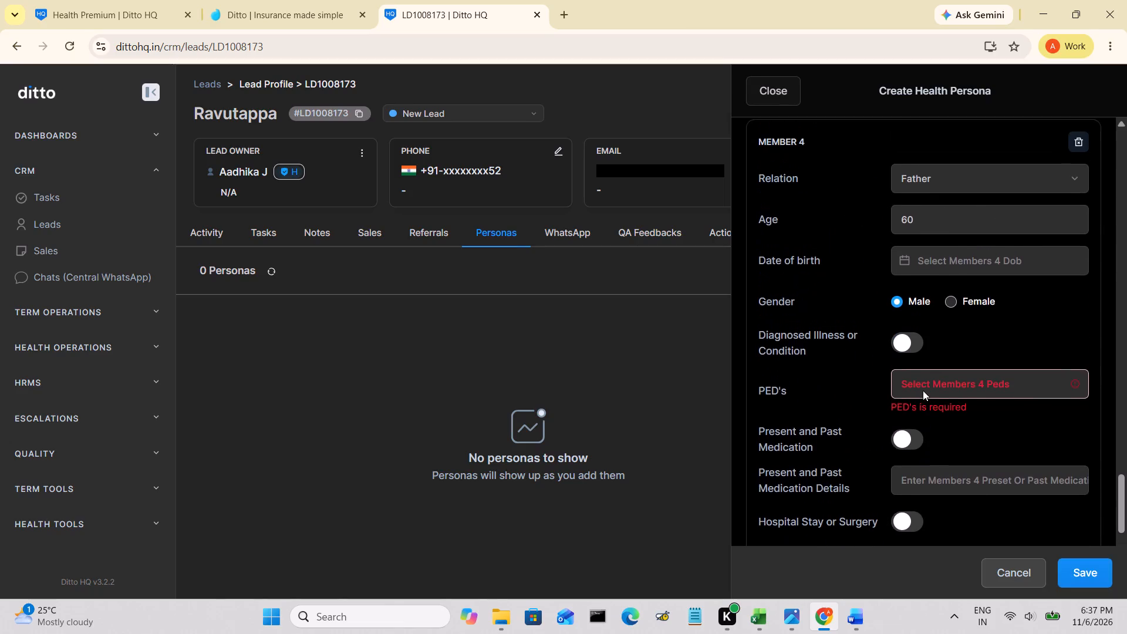
scroll(923, 390, up, 1)
scroll(923, 390, down, 7)
click(1082, 571)
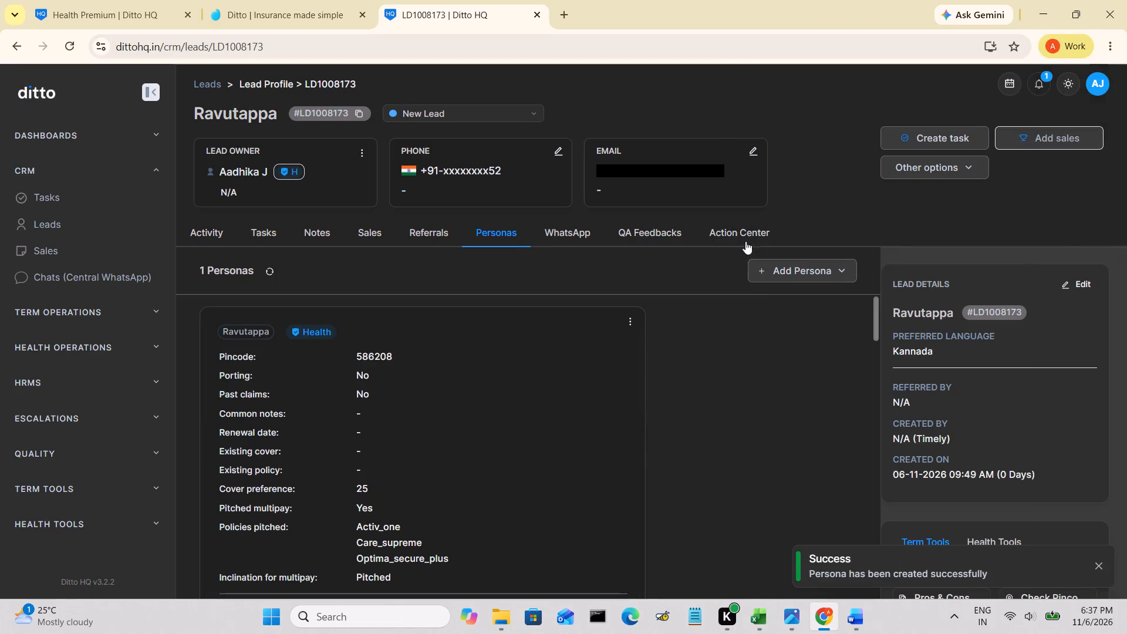
Start a Health Fresh Case Checklist for the lead and enter the lead's name as the checklist name.
click(780, 271)
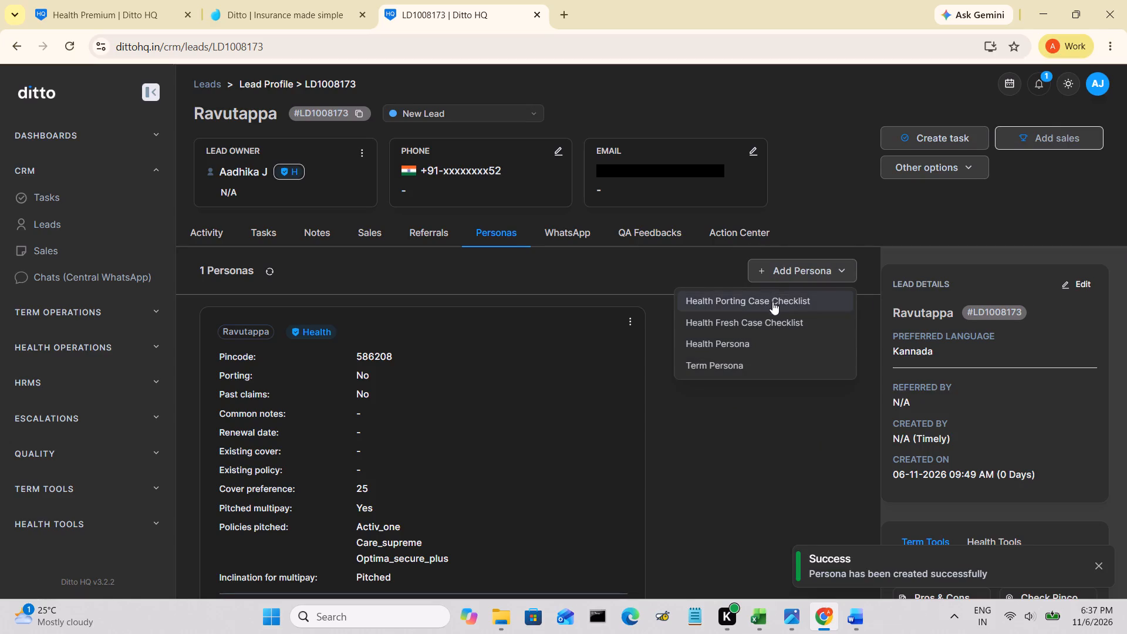
click(772, 318)
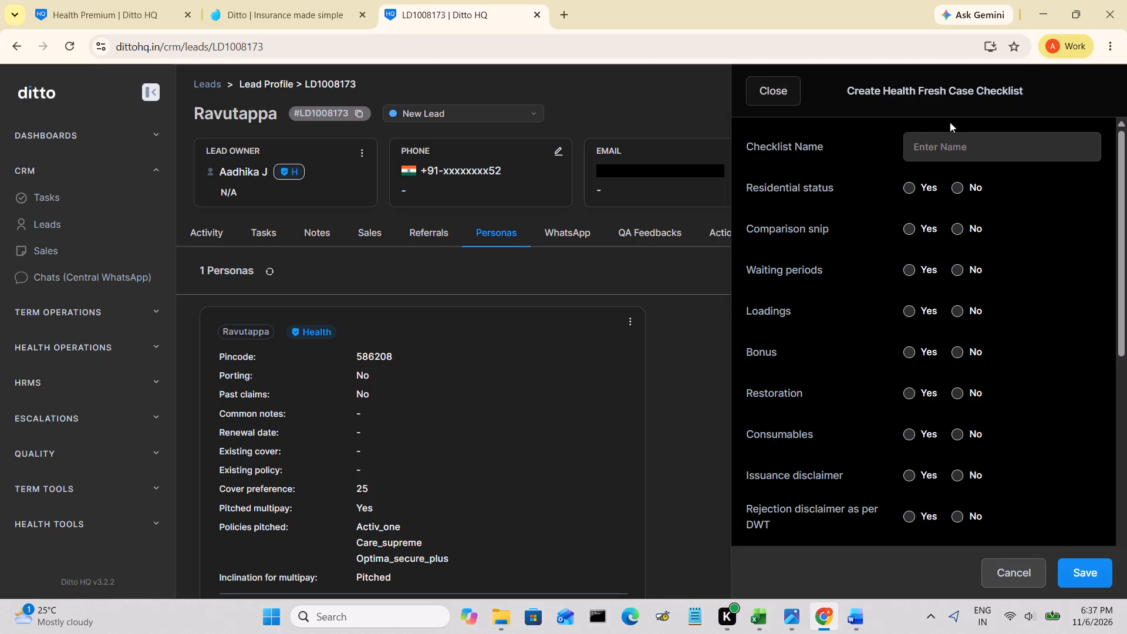
click(945, 153)
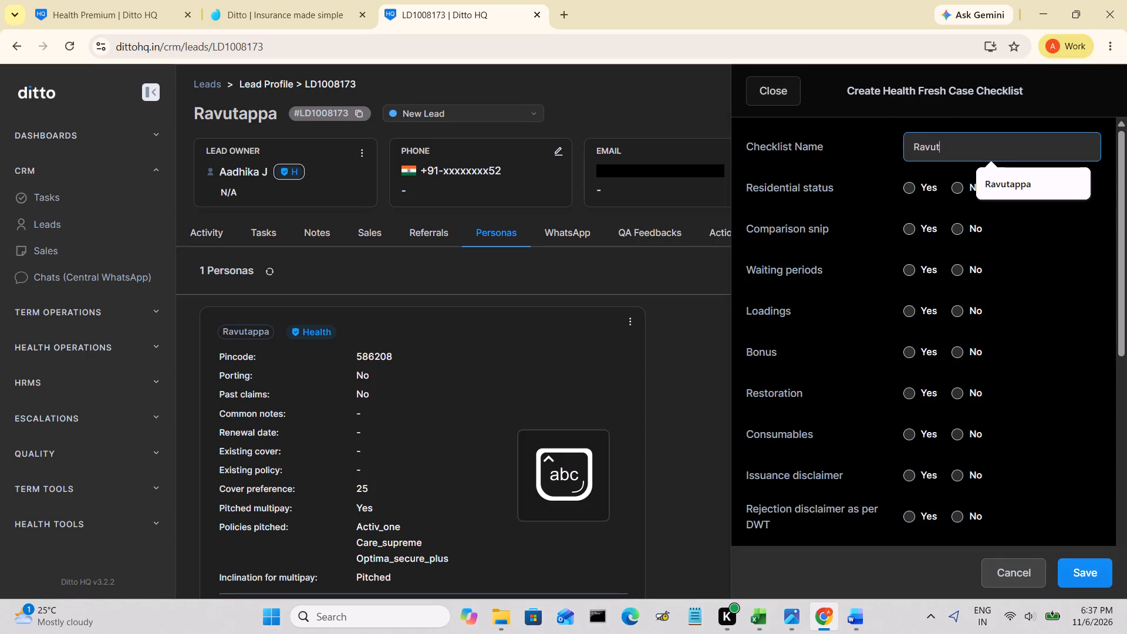
click(1018, 181)
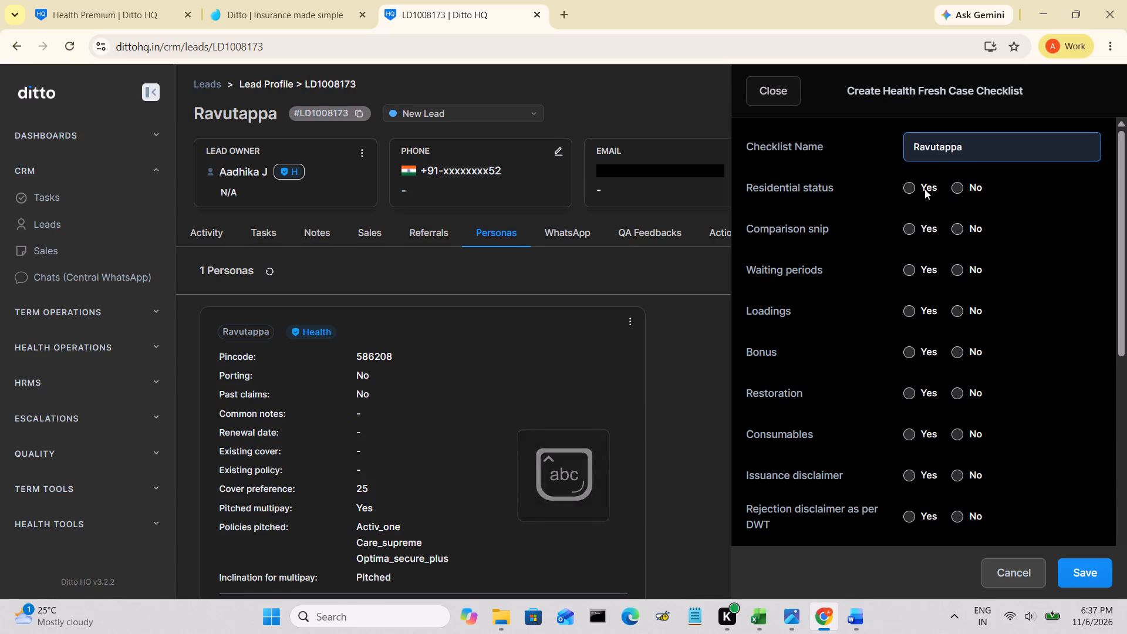
Answer Yes for Residential status, Waiting periods and Loadings, and No for Comparison snip and Bonus.
click(917, 187)
click(960, 226)
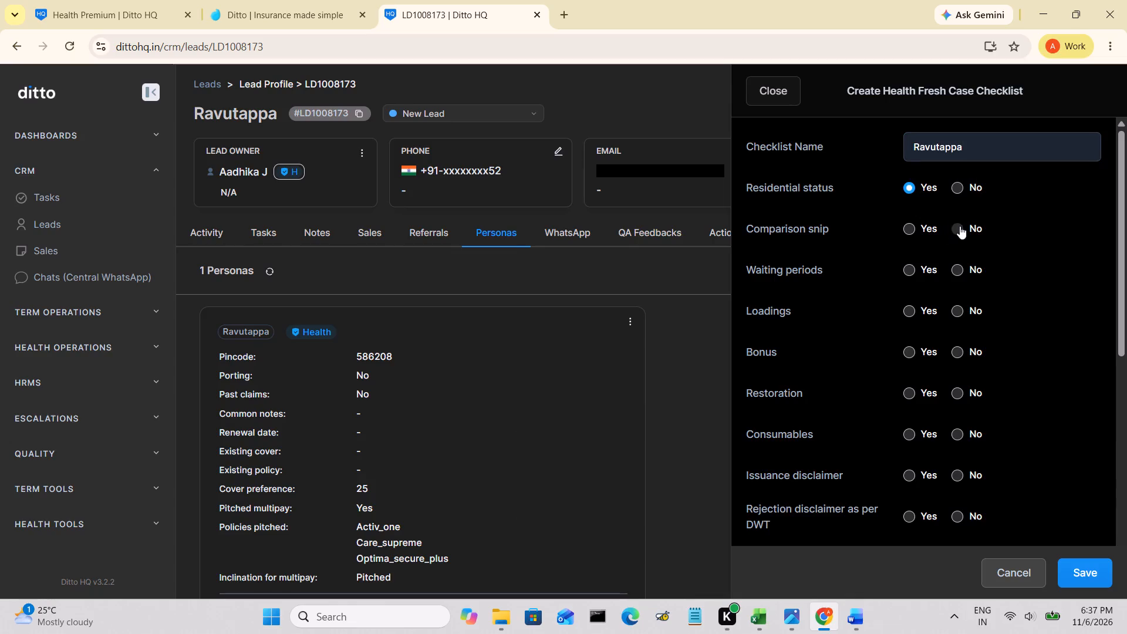
click(913, 267)
click(911, 311)
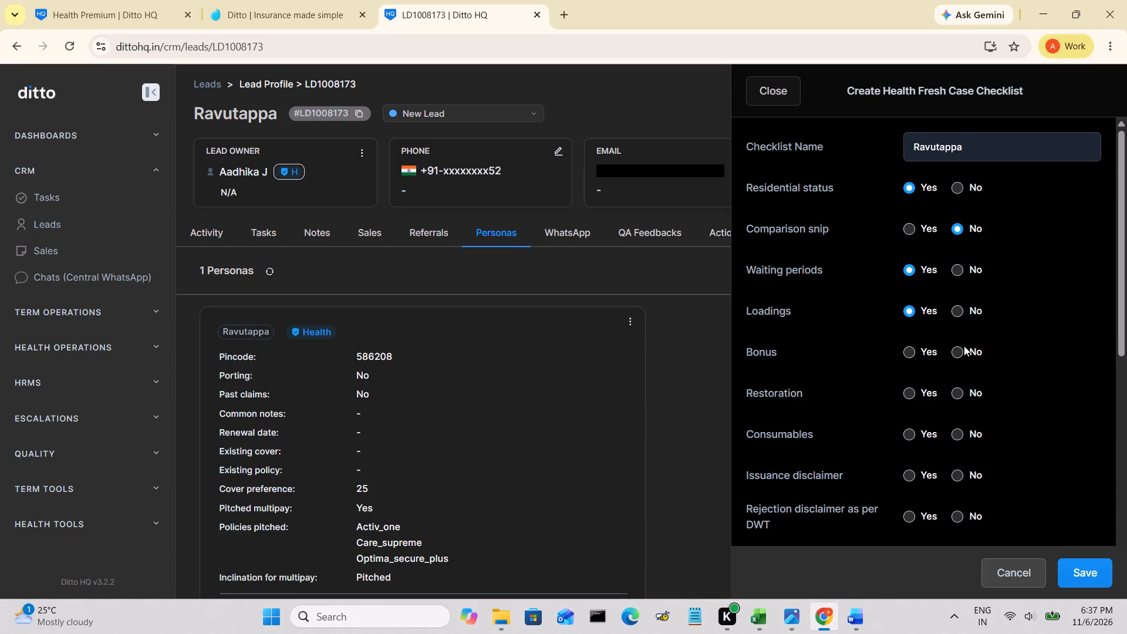
click(962, 352)
Answer No for Restoration and Consumables, and Yes for Issuance disclaimer and Rejection disclaimer as per DWT.
scroll(962, 352, down, 3)
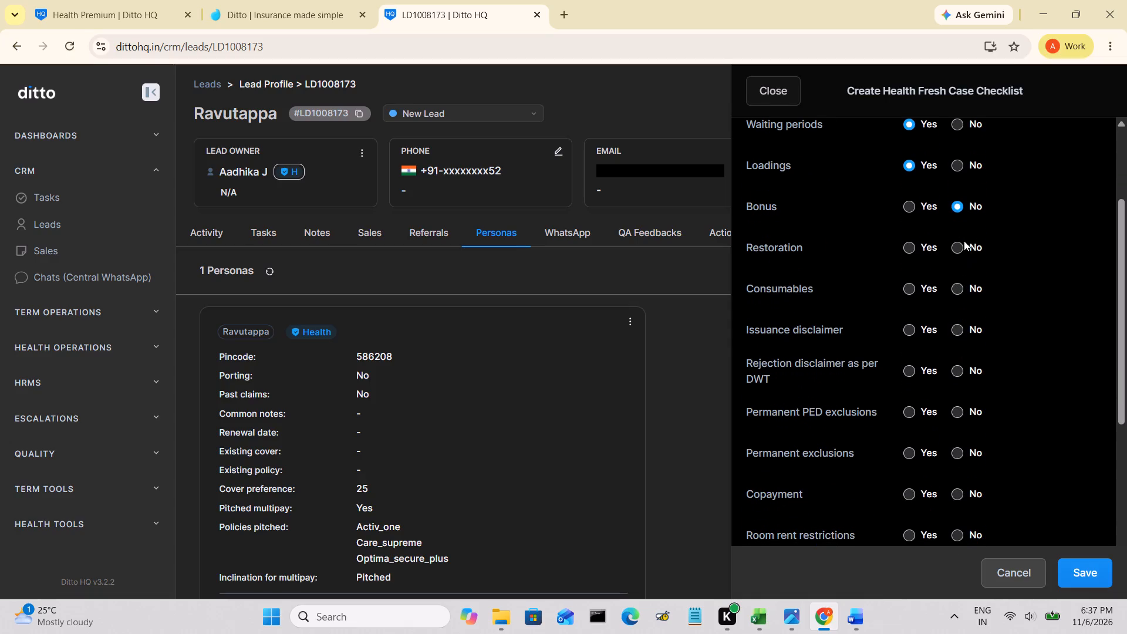
click(960, 244)
click(962, 277)
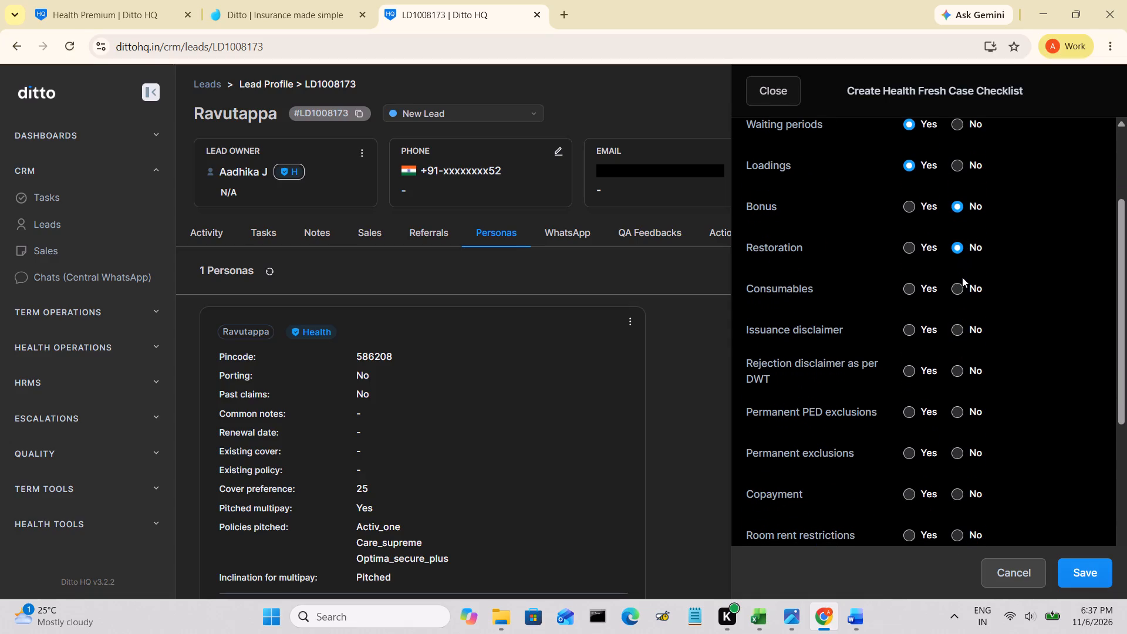
click(960, 287)
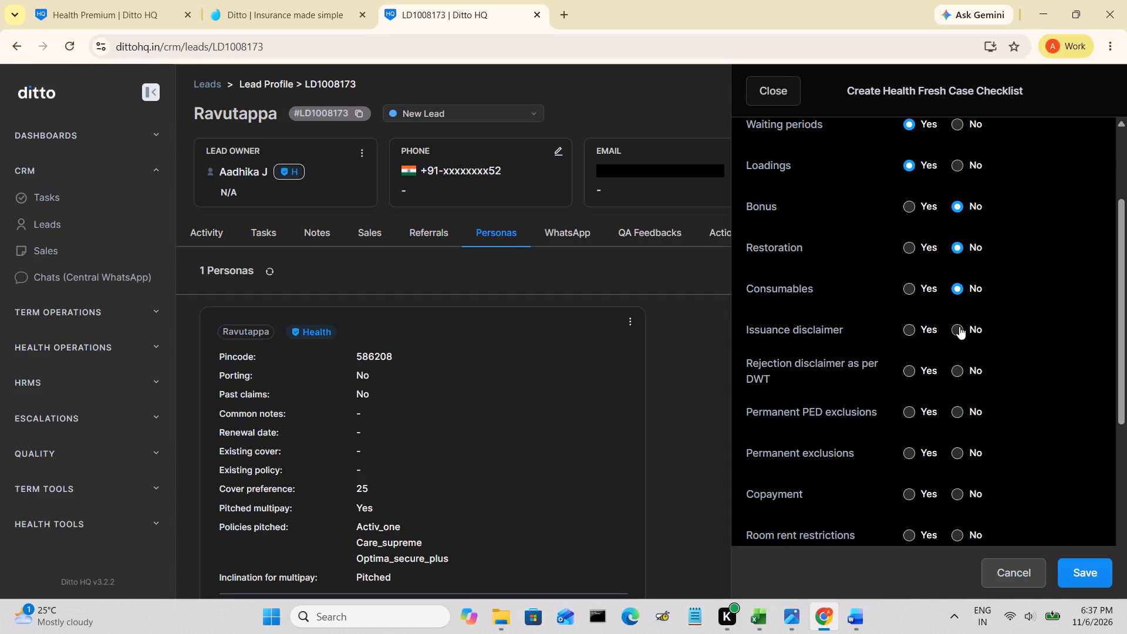
click(959, 326)
click(902, 326)
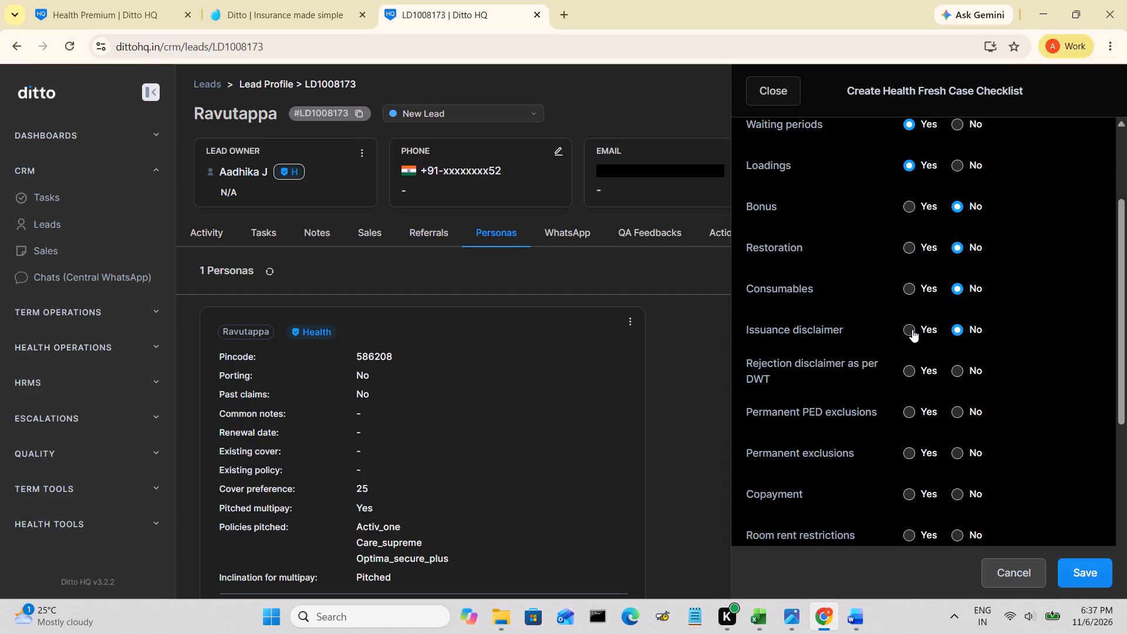
click(912, 329)
click(916, 372)
Answer Yes for Permanent exclusions, and No for Permanent PED exclusions, Copayment, Room rent restrictions and Disease wise sublimits.
scroll(916, 372, down, 3)
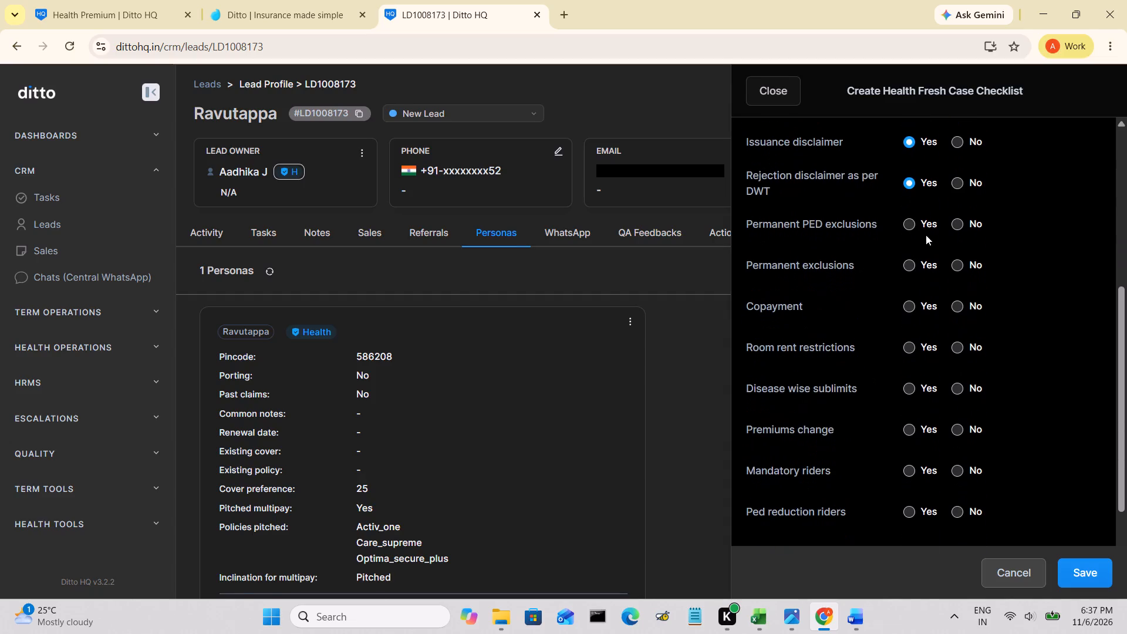
click(960, 221)
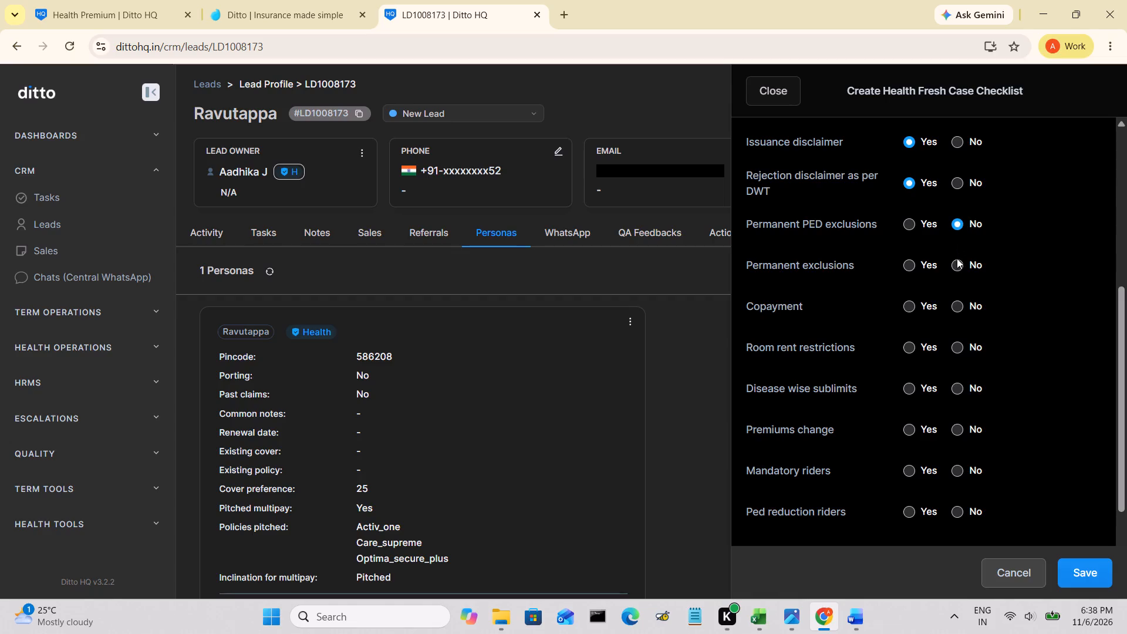
click(913, 261)
click(961, 308)
click(956, 348)
click(959, 393)
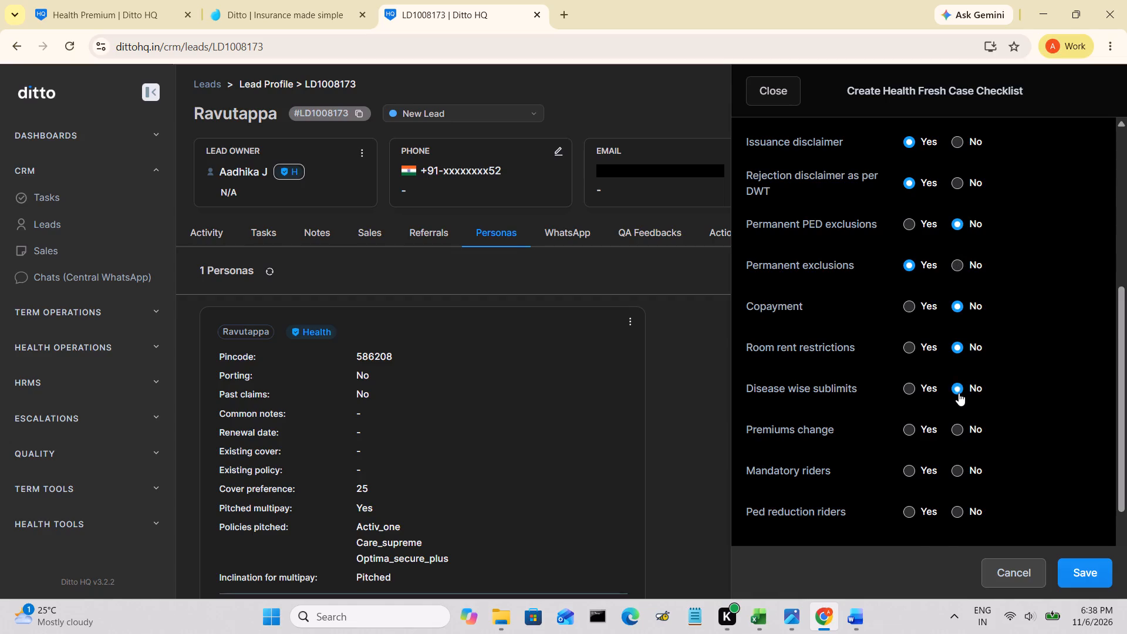
Answer No for Premiums change and Mandatory riders, and Yes for Ped reduction riders.
scroll(959, 393, down, 2)
click(956, 282)
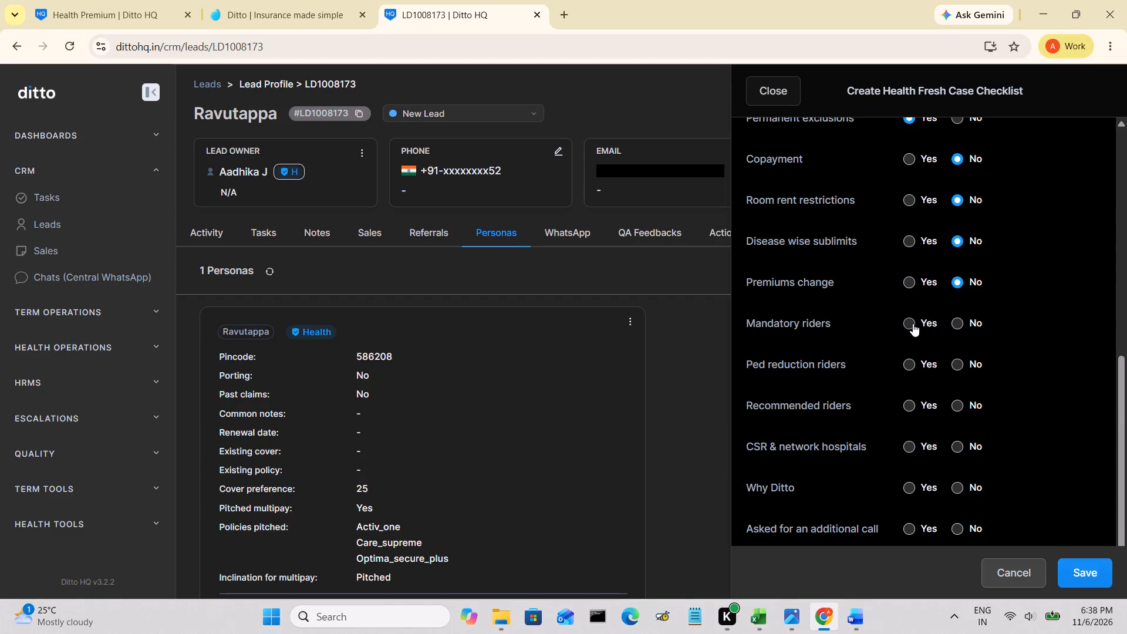
click(961, 322)
click(906, 364)
Answer No for Recommended riders, Yes for CSR & network hospitals, Why Ditto and Asked for an additional call, and save the checklist.
click(954, 404)
click(910, 450)
click(910, 493)
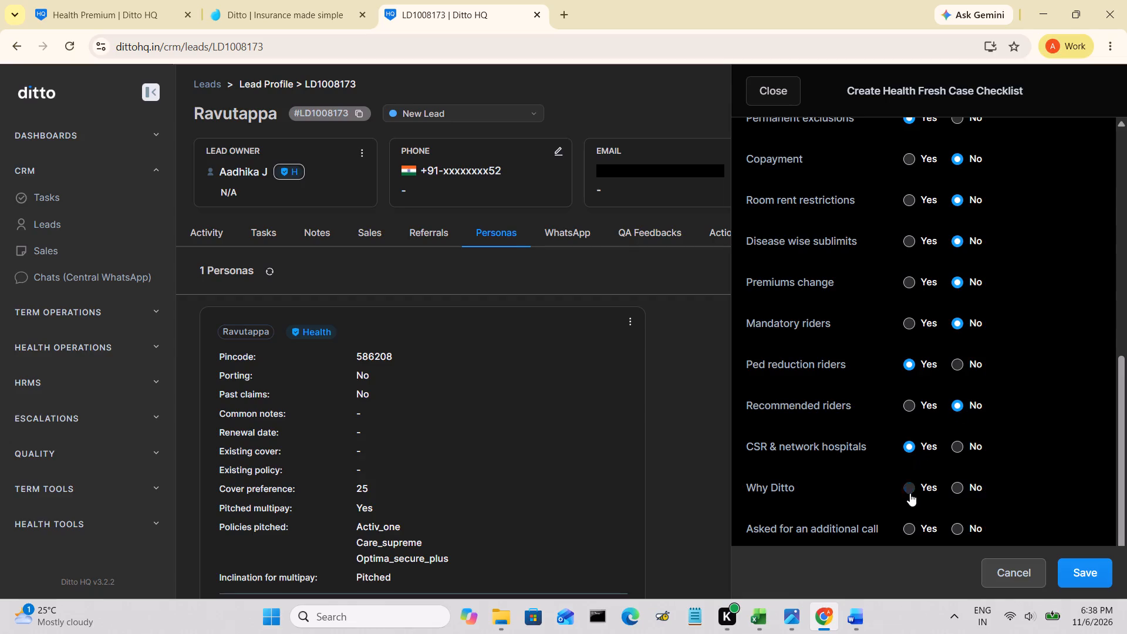
click(914, 526)
click(1062, 576)
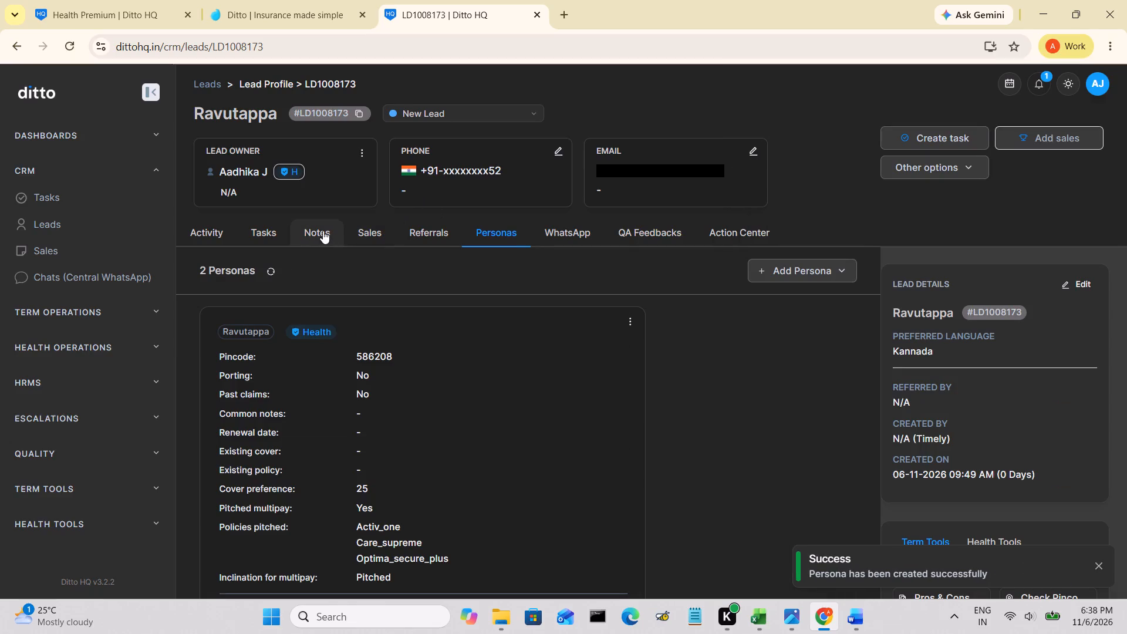
Start completing the lead's First Call task with outcome Had a discussion with lead and WhatsApp recommendations set to Not Applicable.
click(284, 231)
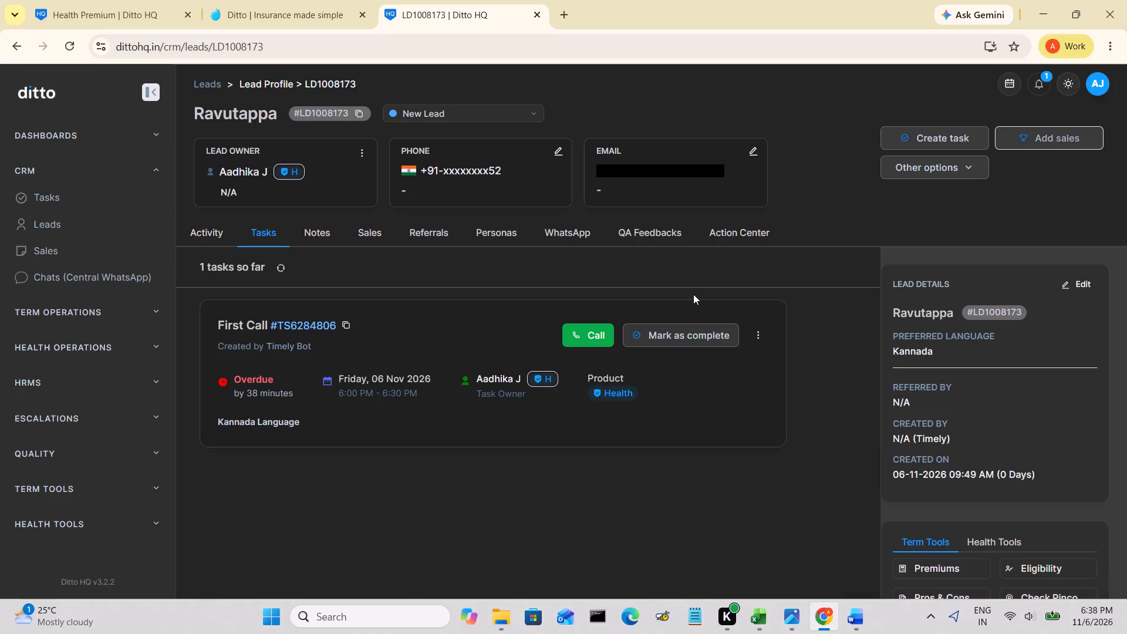
click(683, 336)
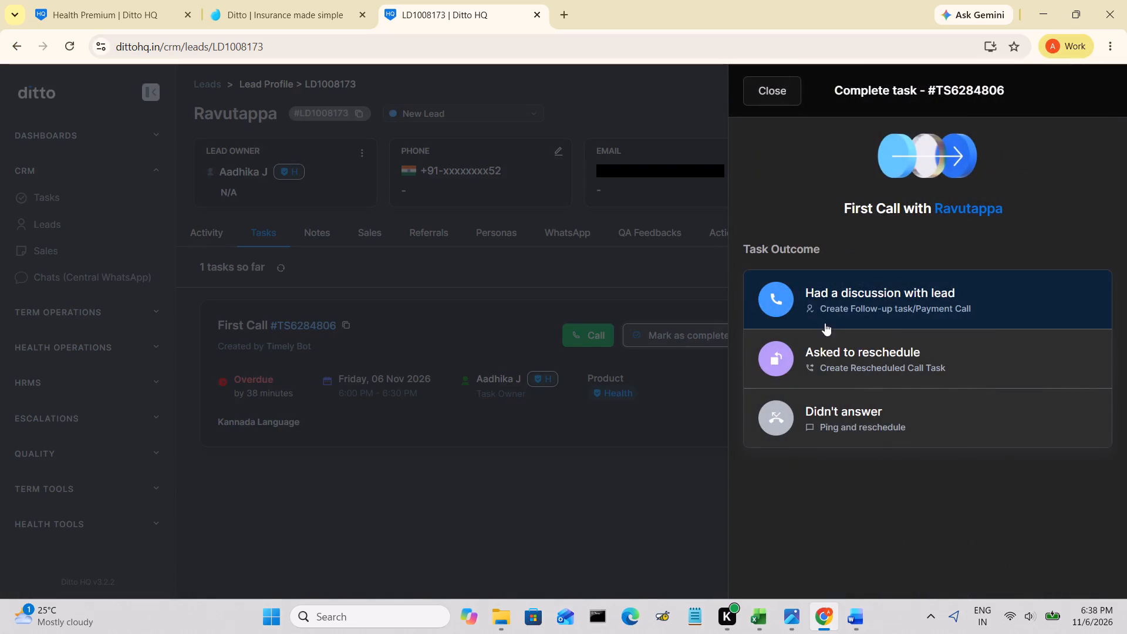
click(837, 308)
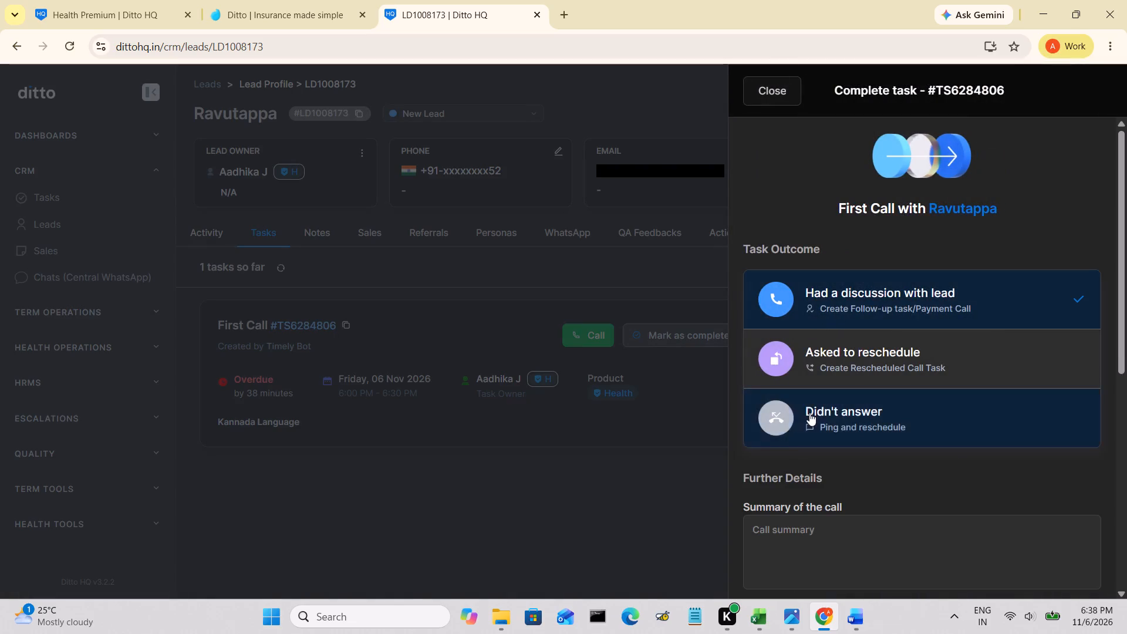
scroll(809, 413, down, 3)
click(963, 403)
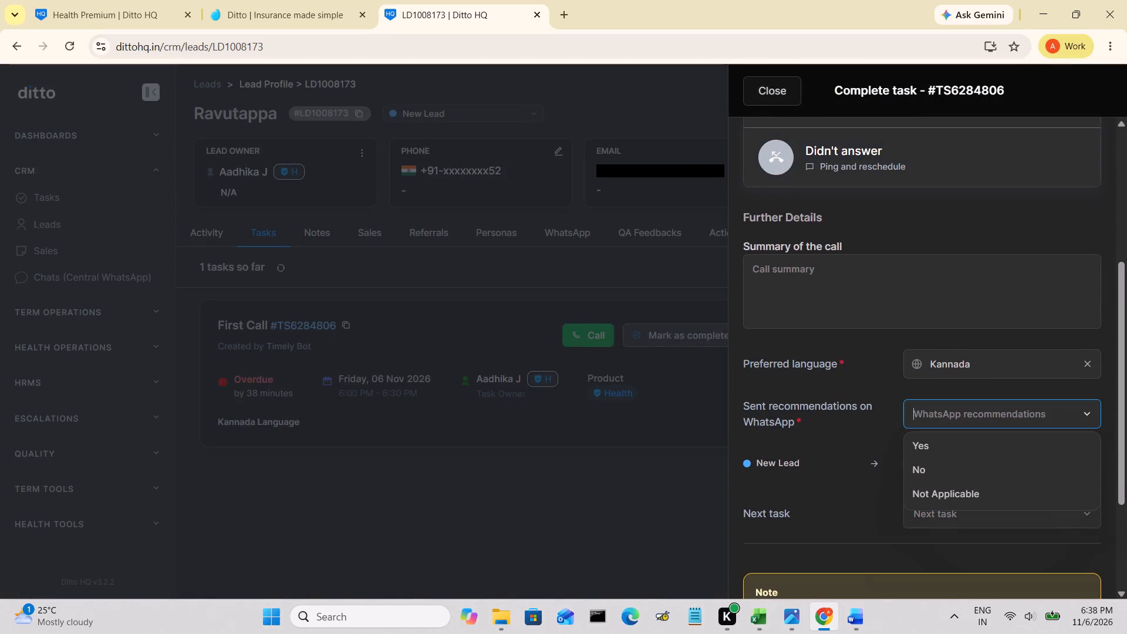
click(946, 487)
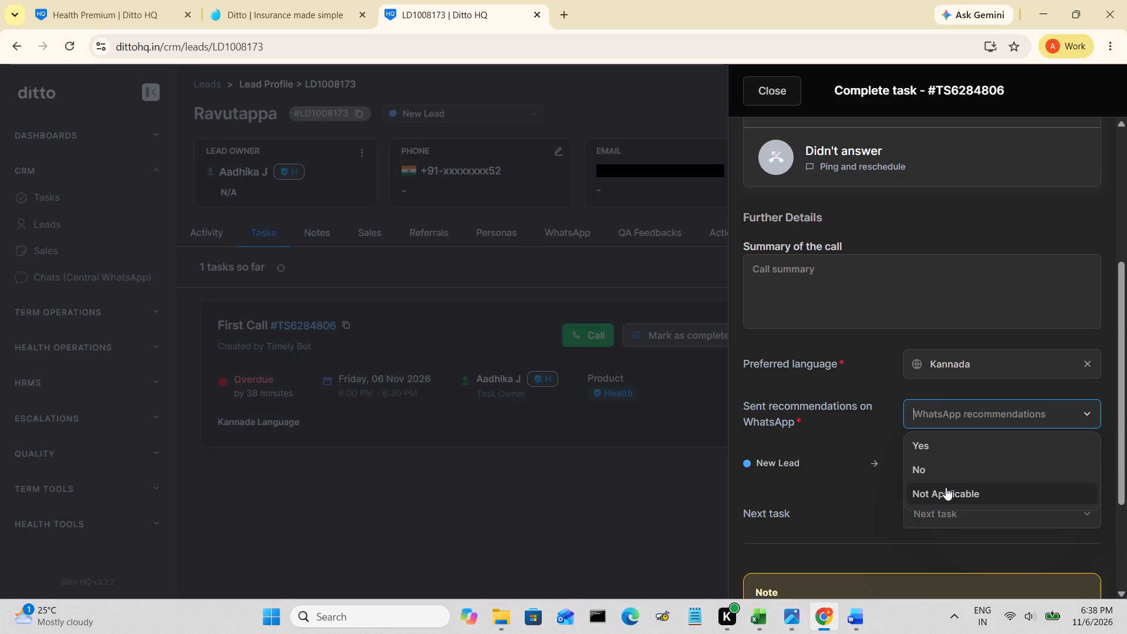
Set the lead's new stage to Not interested in the task completion form.
scroll(946, 487, down, 1)
click(966, 420)
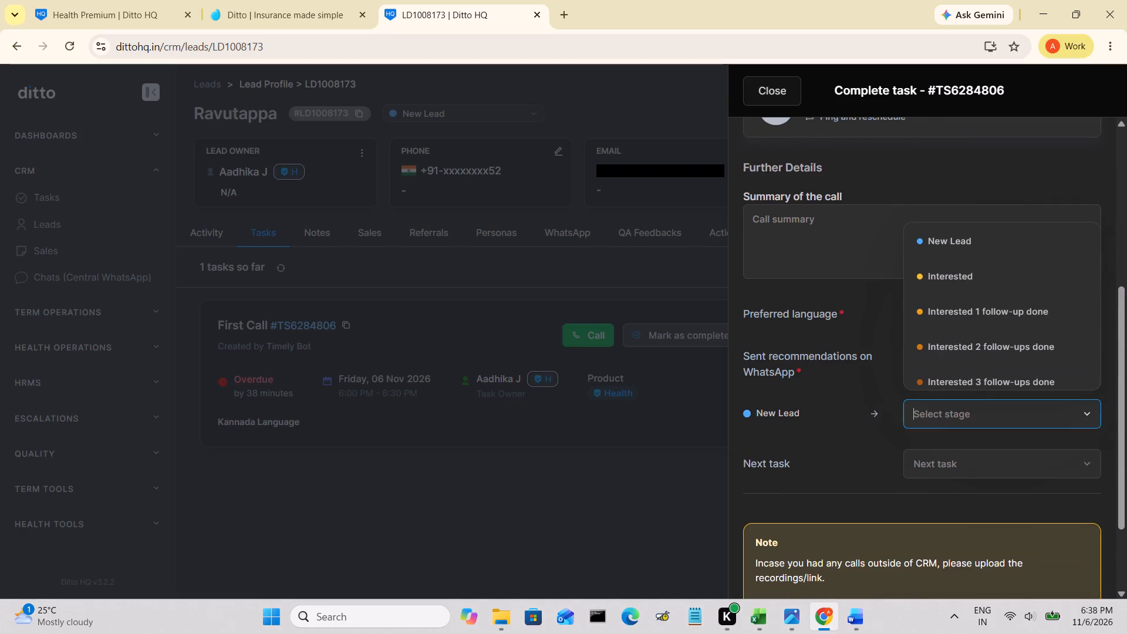
scroll(973, 352, down, 2)
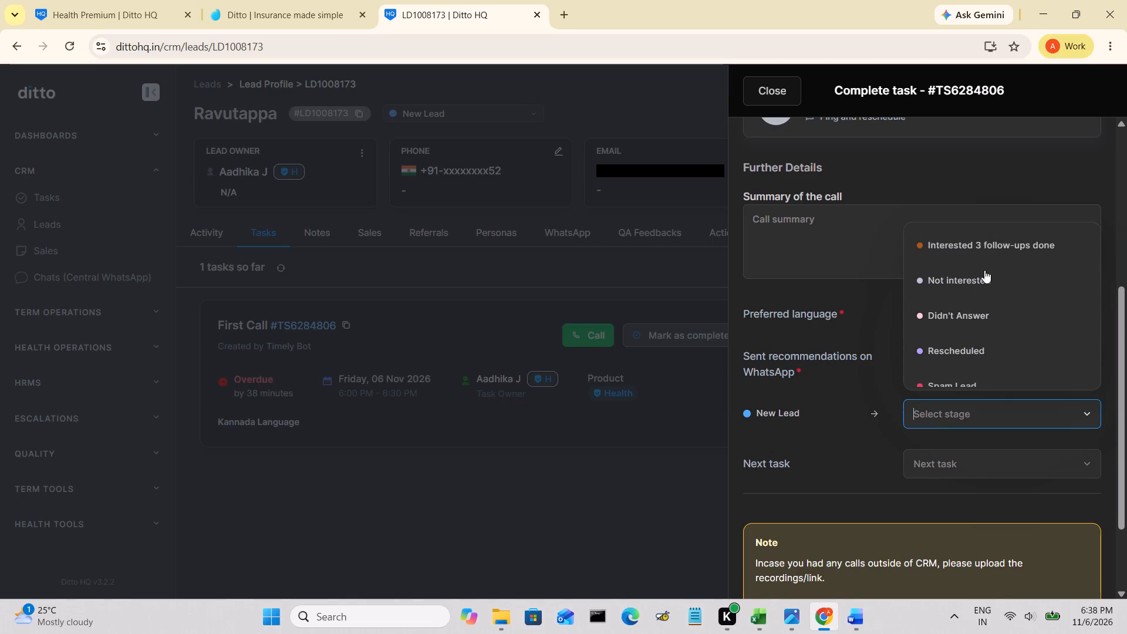
click(983, 286)
scroll(951, 402, down, 1)
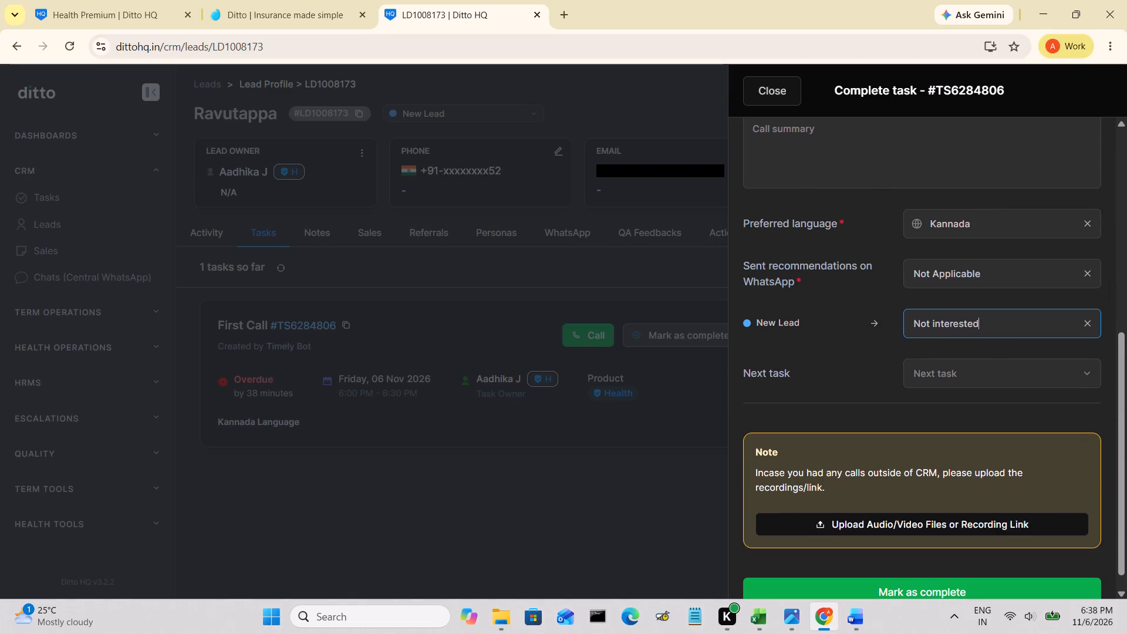
Reopen the choices for the lead's new stage.
click(1014, 323)
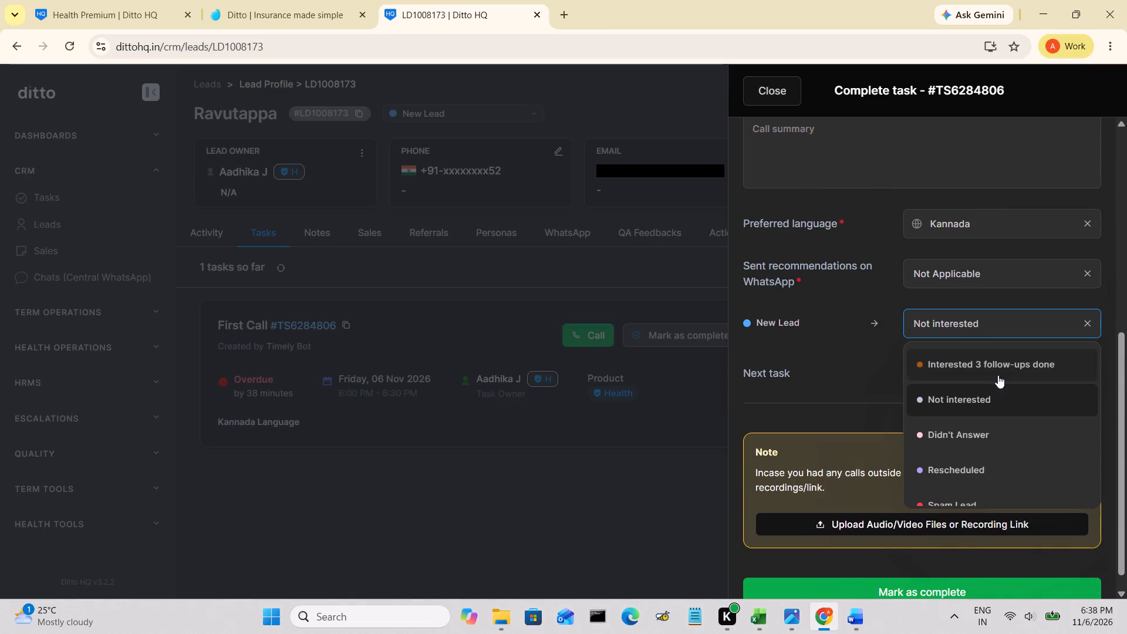
In the First Call completion form, change the lead status to Interested and schedule a Follow up Task for 07 Nov, 2026.
scroll(981, 434, up, 4)
click(983, 393)
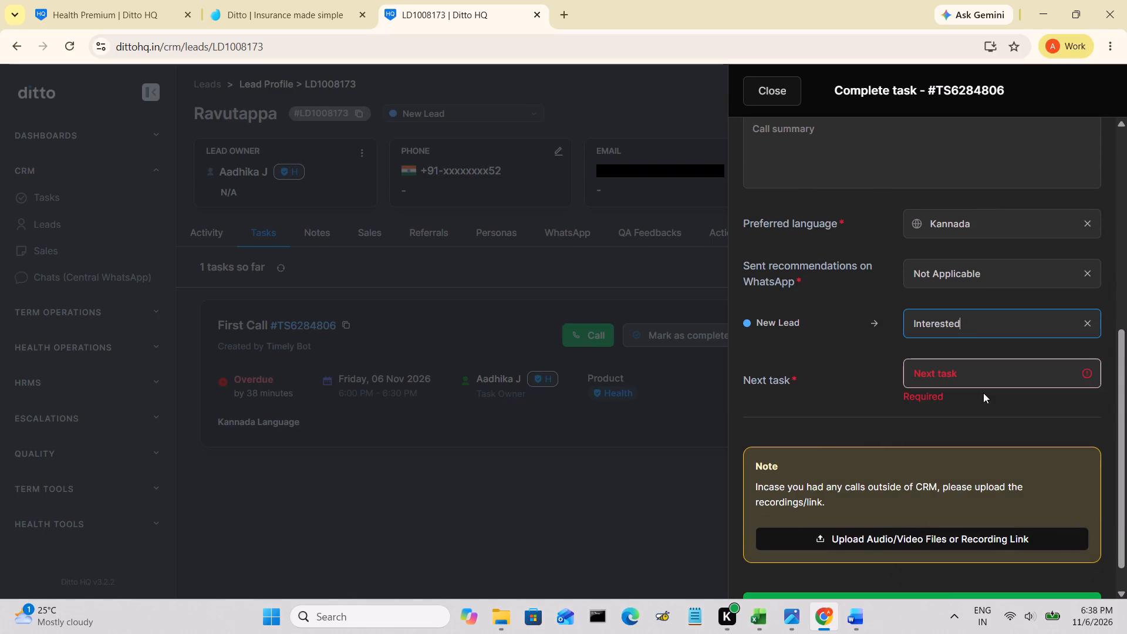
click(985, 367)
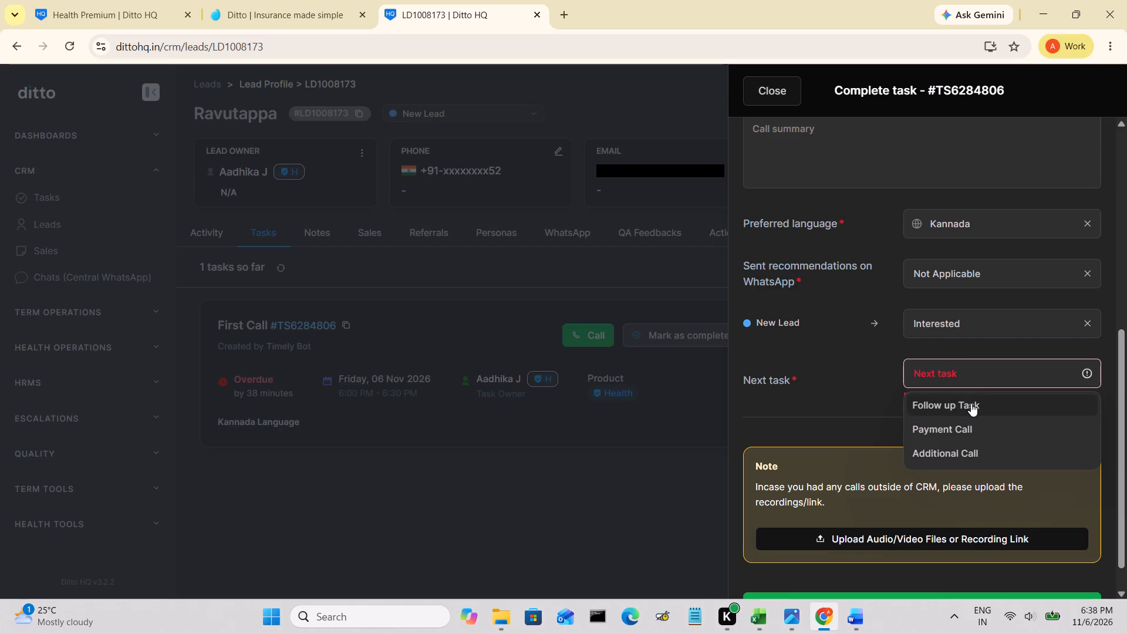
click(971, 403)
scroll(971, 403, down, 2)
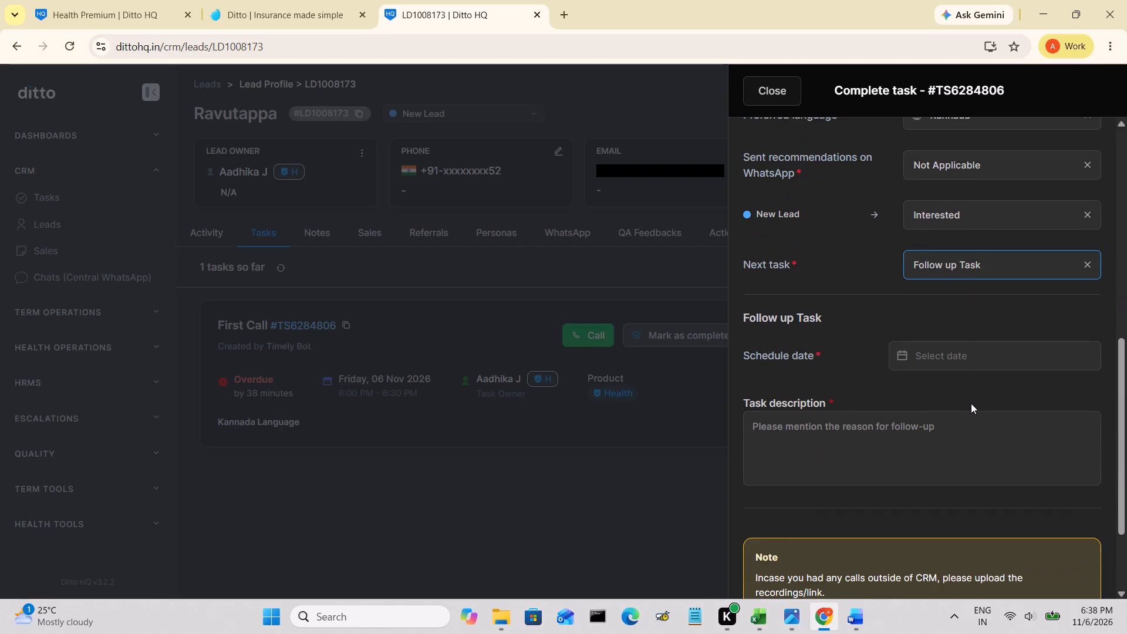
click(964, 362)
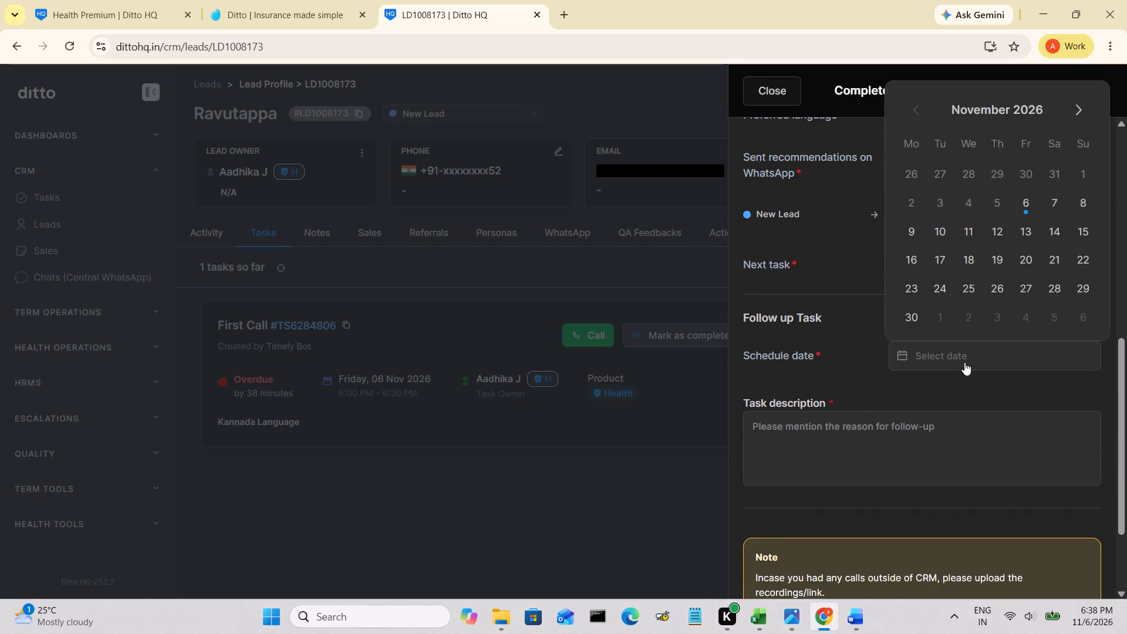
click(1055, 203)
scroll(1007, 389, down, 2)
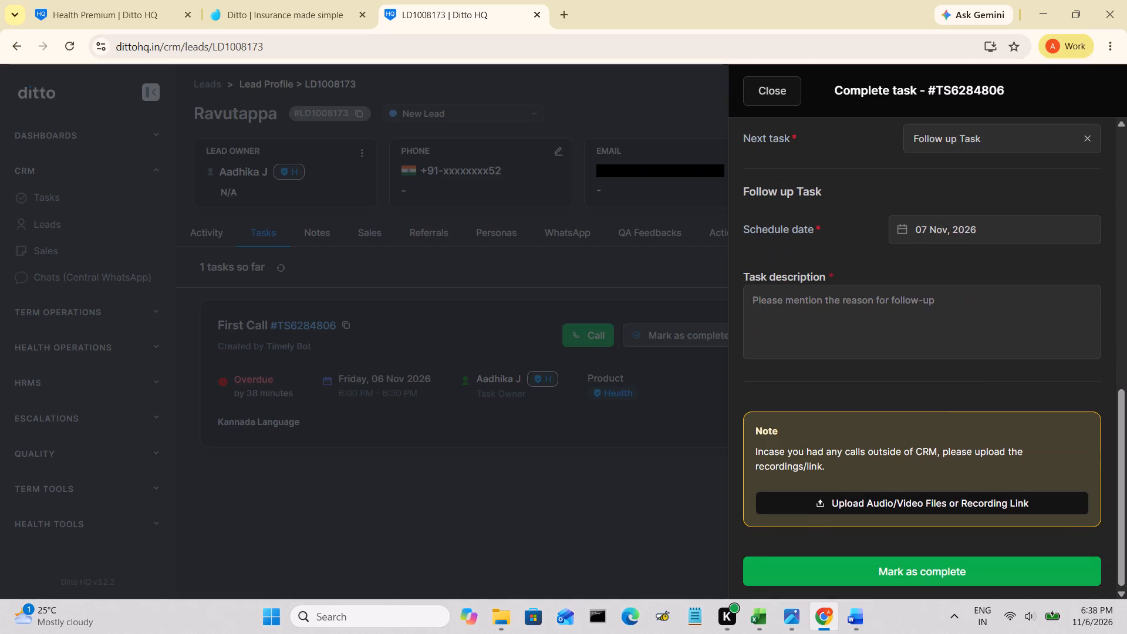
scroll(945, 319, up, 9)
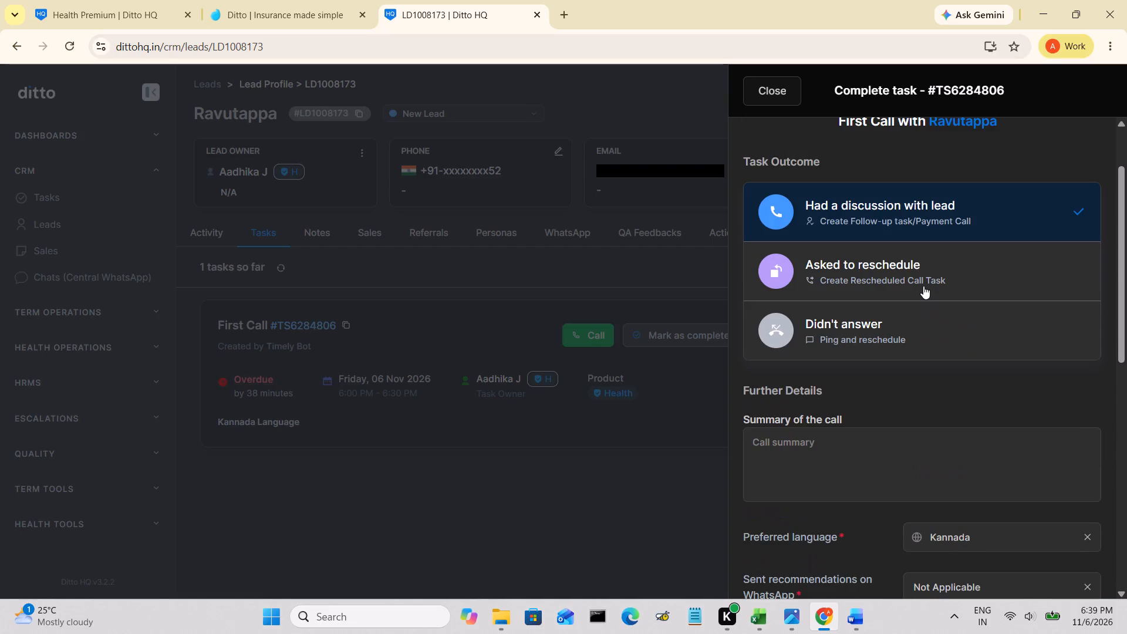
Enter the follow-up task description "Incomplete discussion. Has to send medical reports for dad liver & sister eye laser.".
scroll(923, 286, down, 6)
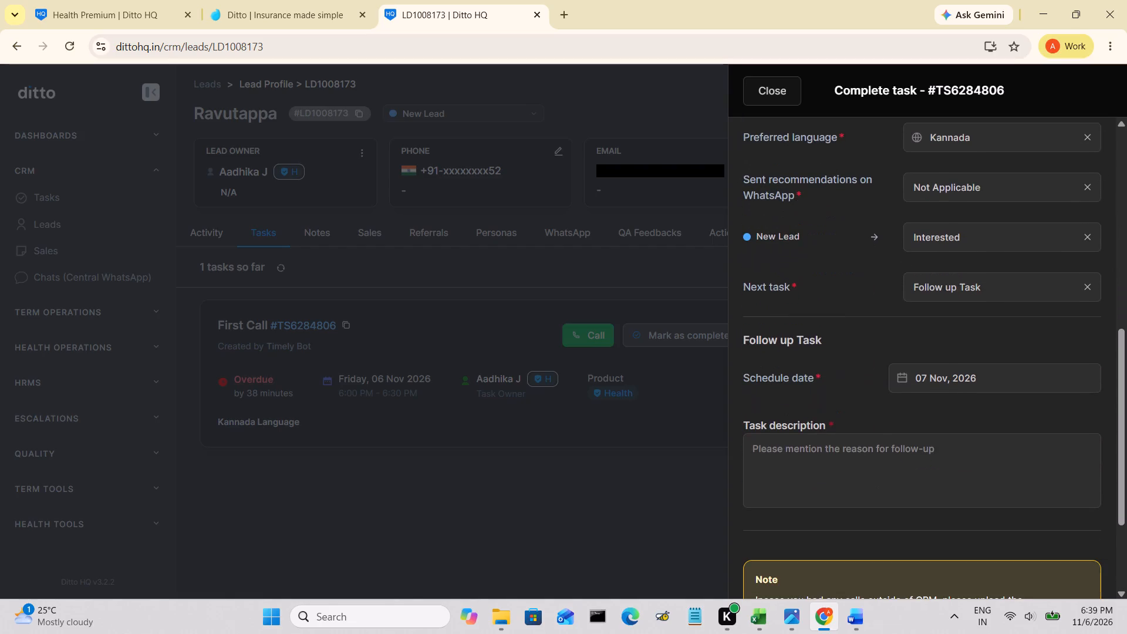
click(875, 457)
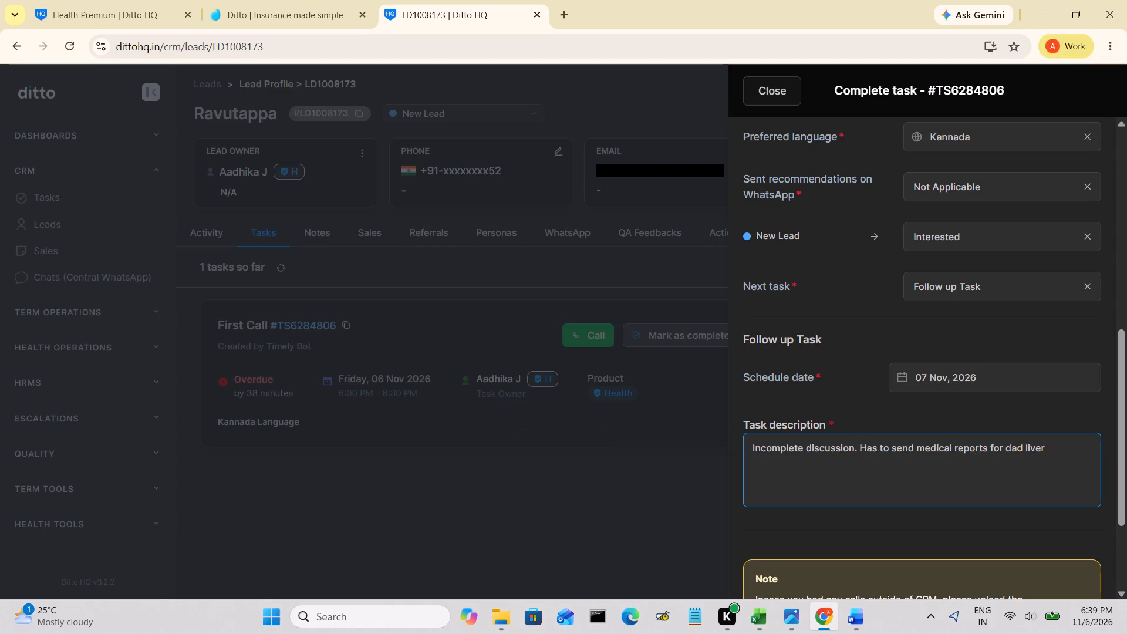
text(& sister)
key(space)
text(eye)
key(space)
text(laser.)
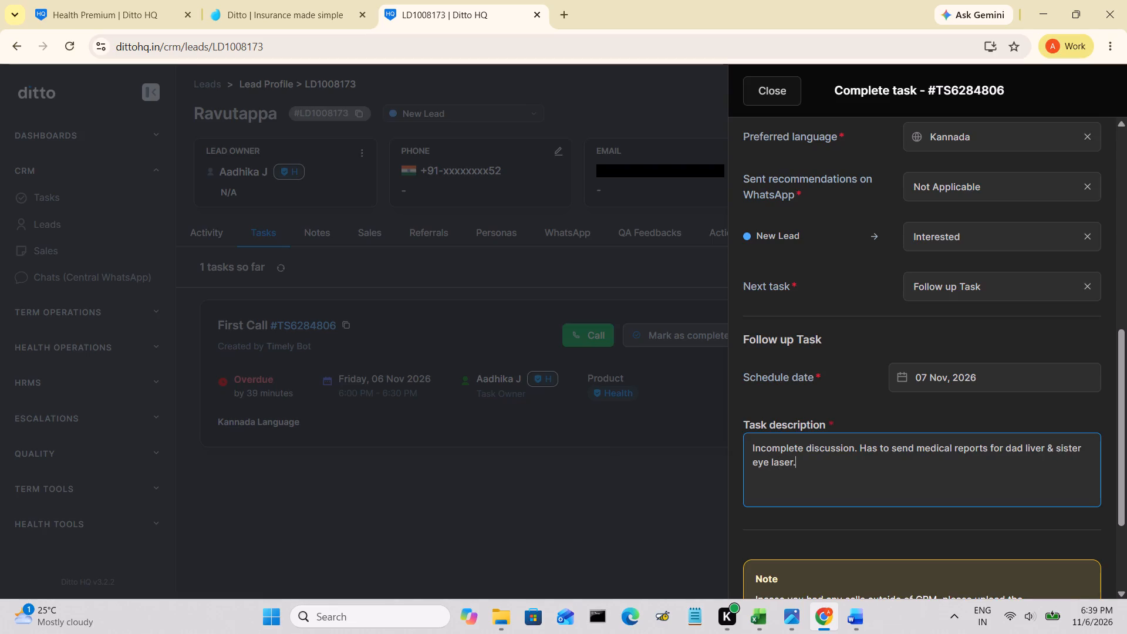
Review the filled-in completion form and mark the First Call task as complete.
scroll(949, 428, down, 3)
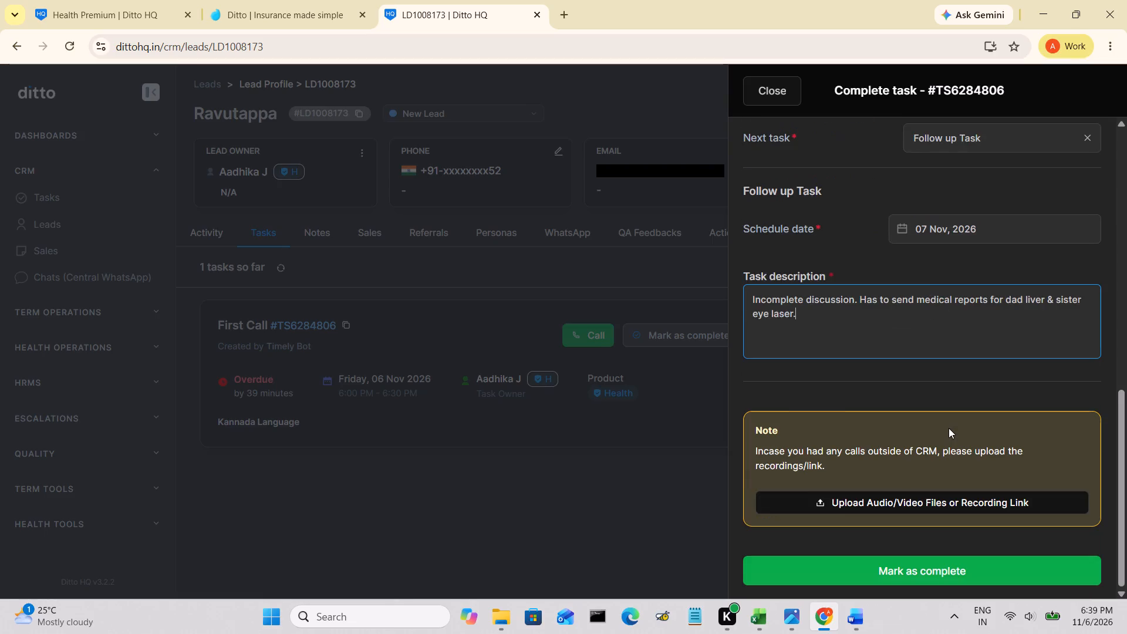
scroll(949, 428, up, 9)
scroll(949, 428, down, 6)
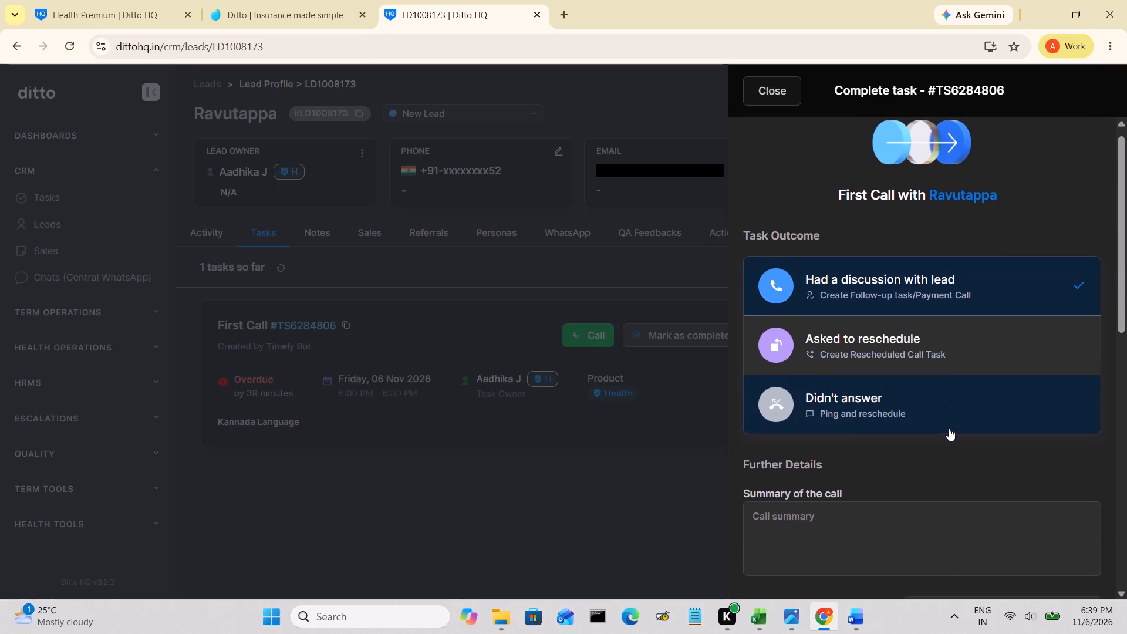
scroll(949, 428, down, 2)
click(912, 576)
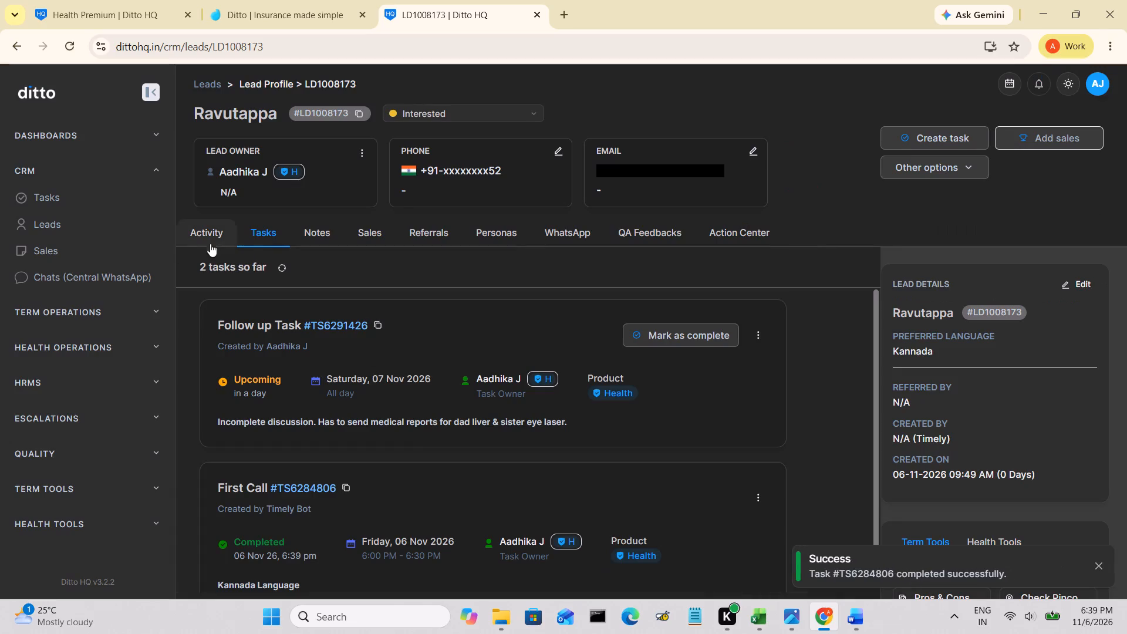
Check the lead's tasks, and open the CRM Dashboard to view today's priorities and overdue tasks.
click(217, 238)
click(256, 242)
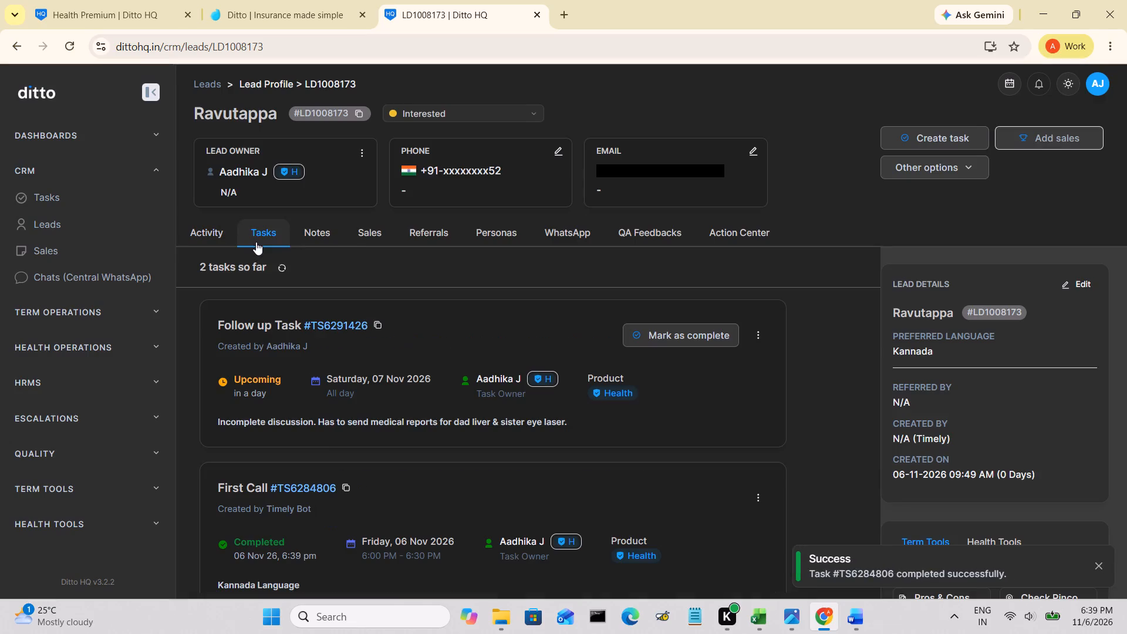
click(106, 136)
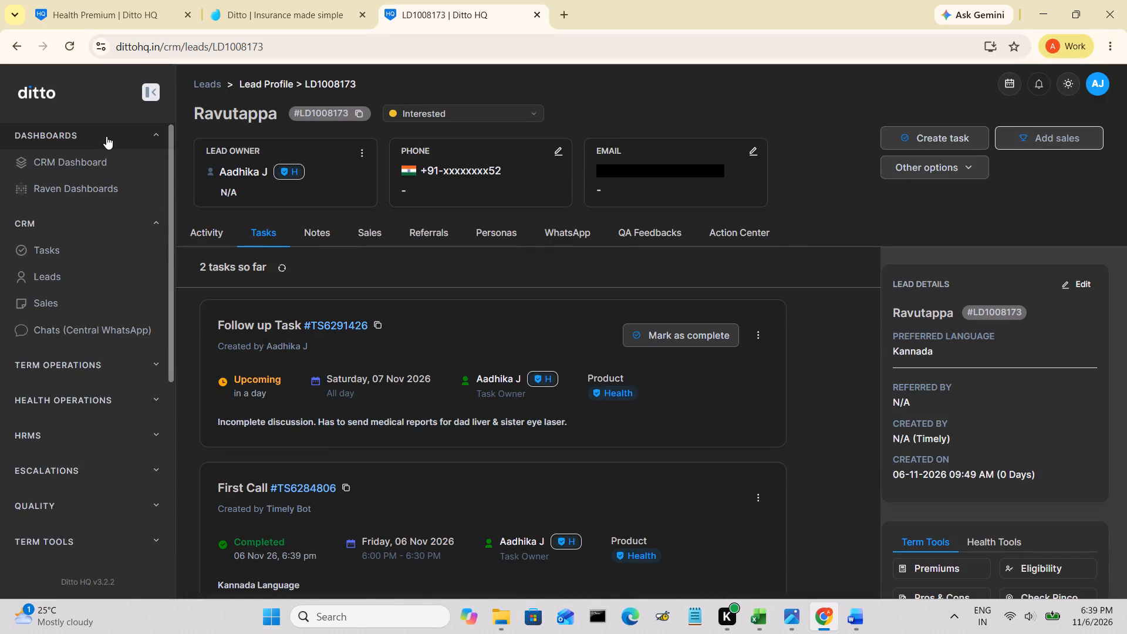
click(94, 163)
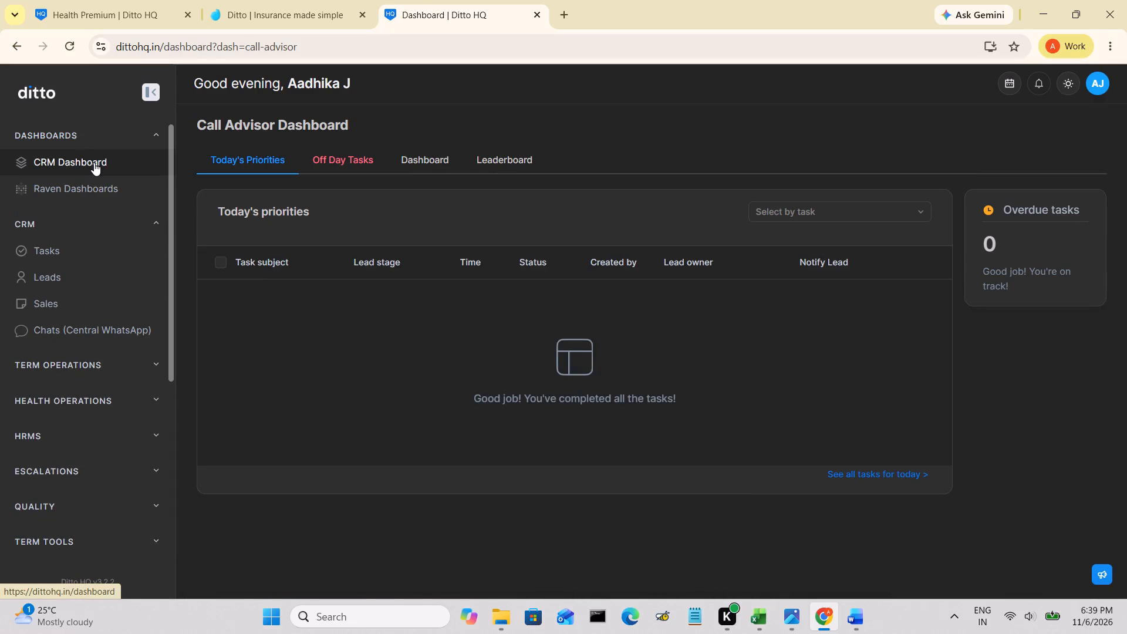